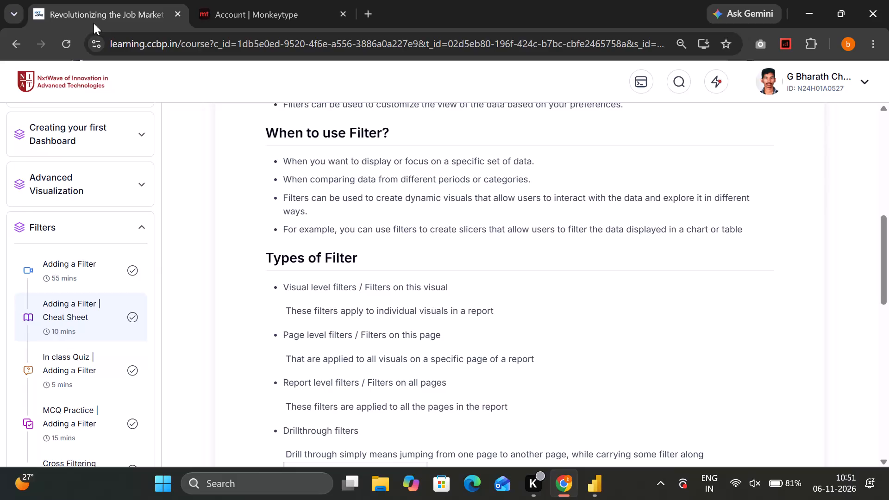
Duplicate the course page's browser tab and close the Monkeytype tab.
{"action": "right_click", "coordinate": [96, 12]}
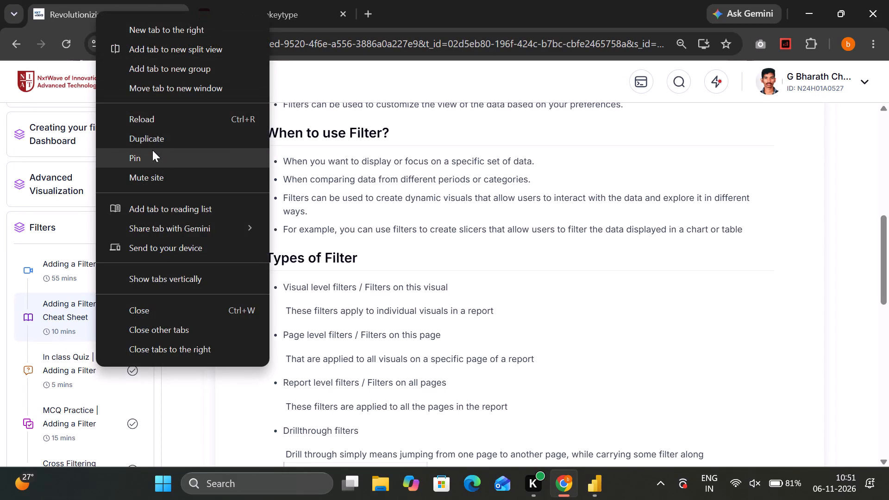
{"action": "left_click", "coordinate": [162, 142]}
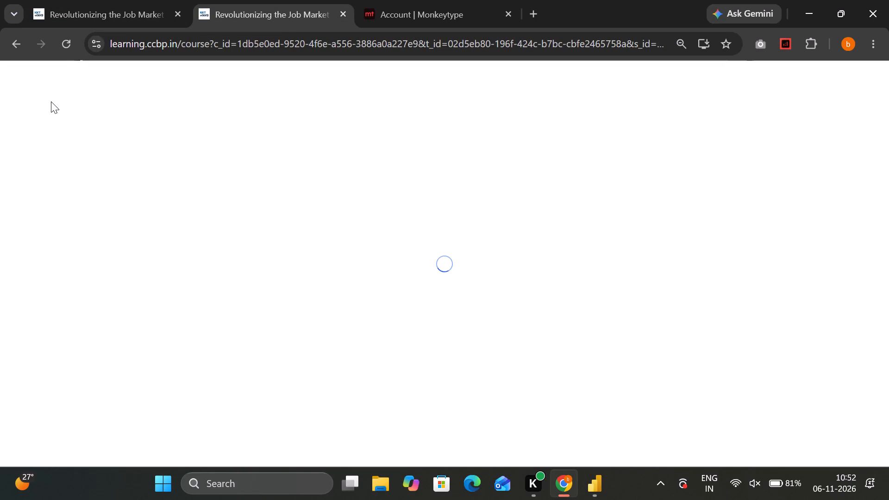
{"action": "left_click", "coordinate": [507, 15]}
From the portal's home page, submit MCQ Practice feedback with "Clears doubts", five stars for Mentor Guidance Clarity and the comment "Nice session.".
{"action": "left_click", "coordinate": [46, 76]}
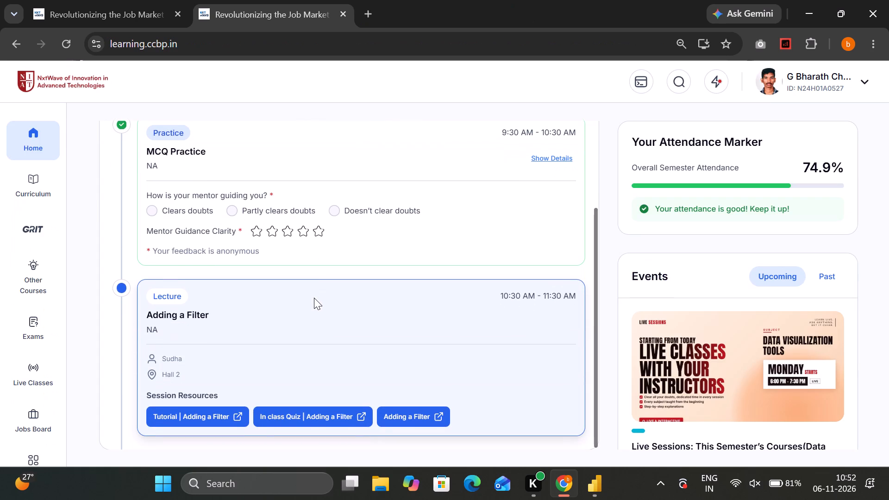
{"action": "left_click", "coordinate": [157, 211]}
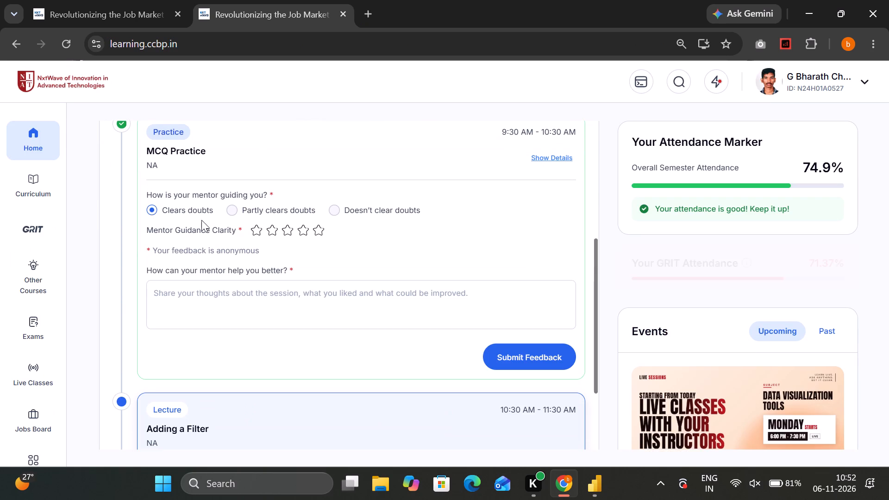
{"action": "left_click", "coordinate": [324, 230]}
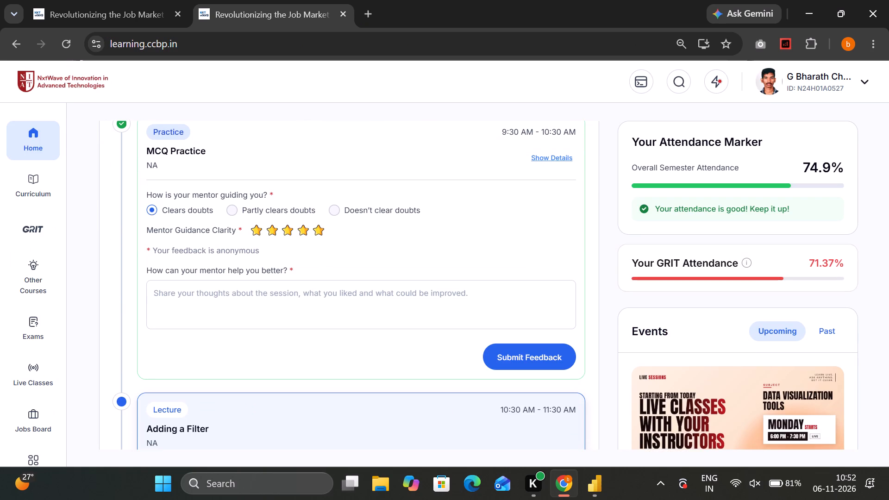
{"action": "left_click", "coordinate": [255, 293]}
{"action": "type", "text": "Na"}
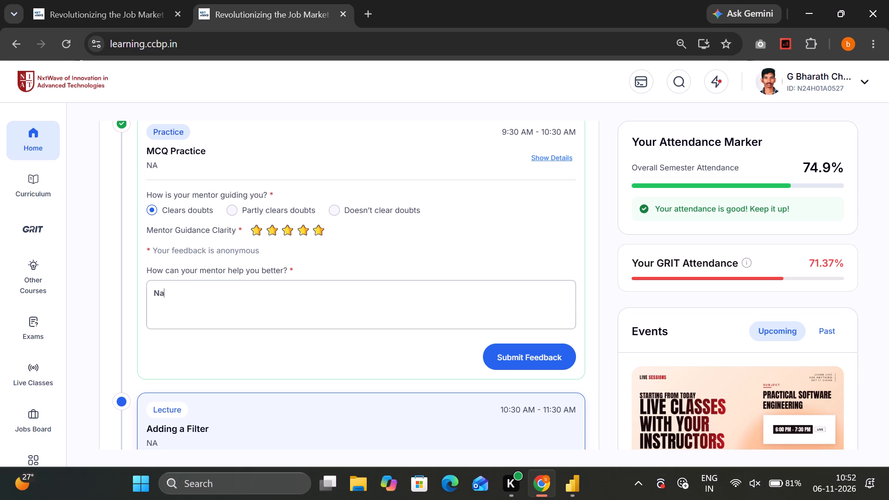
{"action": "key", "text": "BackSpace"}
{"action": "type", "text": "ice session"}
{"action": "key", "text": "period"}
{"action": "left_click", "coordinate": [549, 356]}
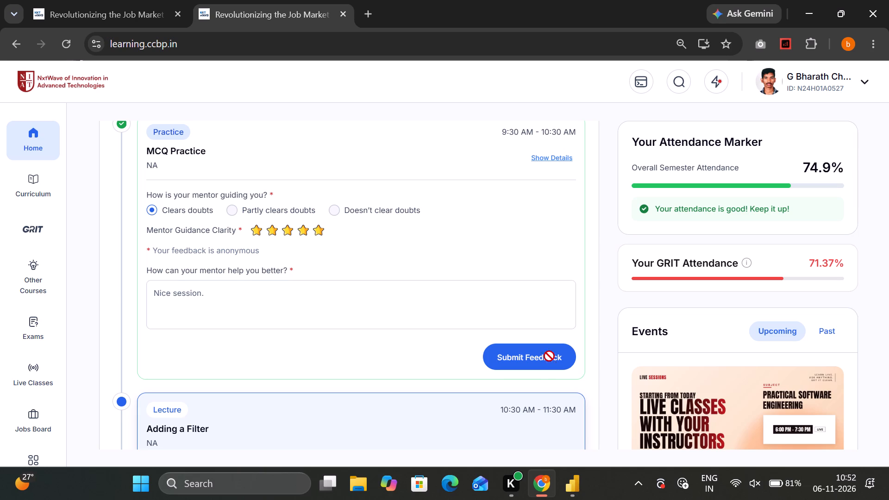
Return to the original course tab with the Adding a Filter cheat sheet.
{"action": "left_click", "coordinate": [66, 0]}
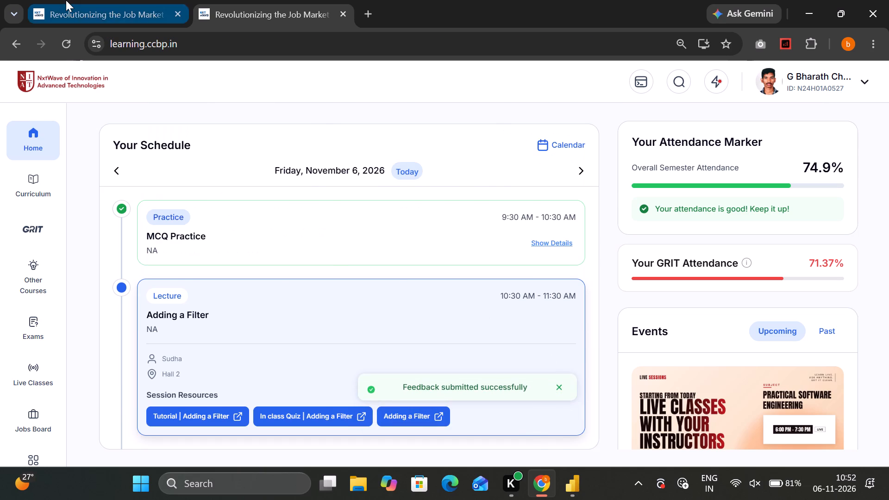
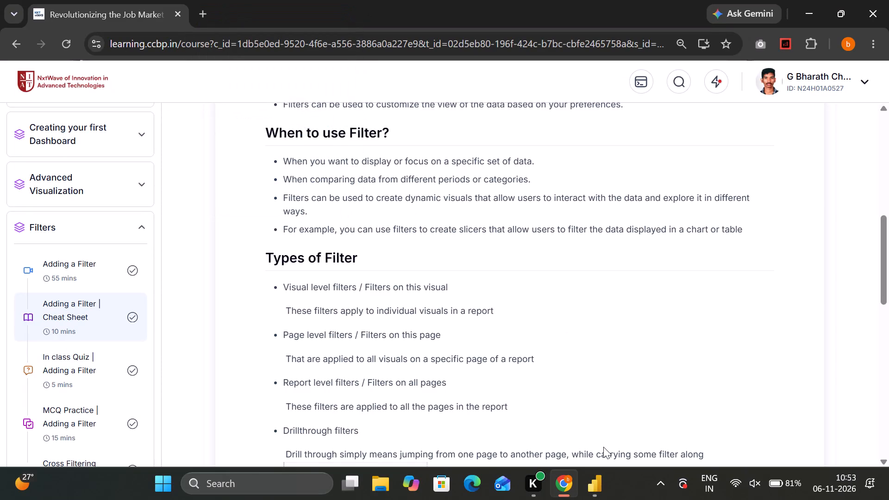
Switch to Power BI's Online Store Dashboard and examine the filters on the monthly profit chart, Total Profit card and Selling Price and Profit by Quarter chart.
{"action": "left_click", "coordinate": [593, 480]}
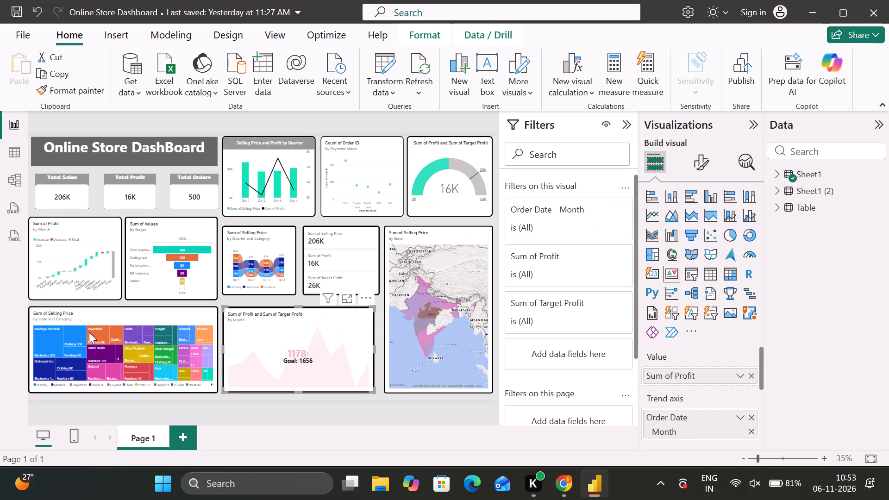
{"action": "left_click", "coordinate": [64, 258]}
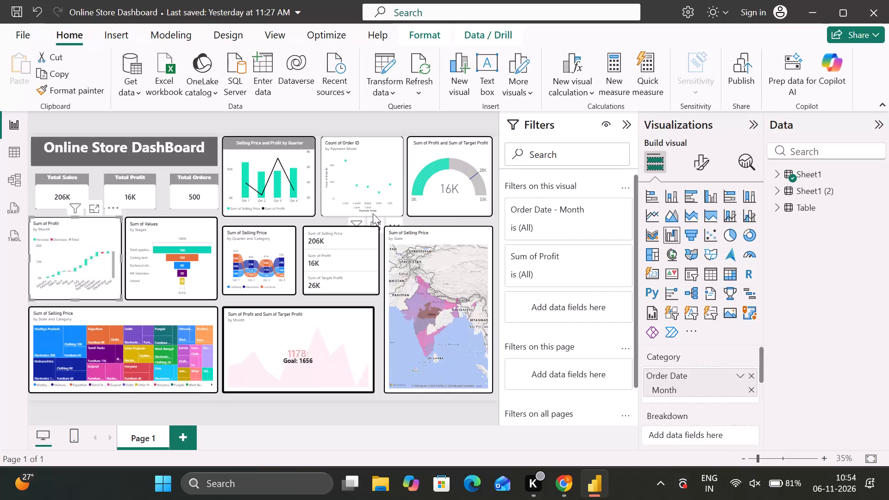
{"action": "scroll", "coordinate": [583, 285], "scroll_direction": "down", "scroll_amount": 5}
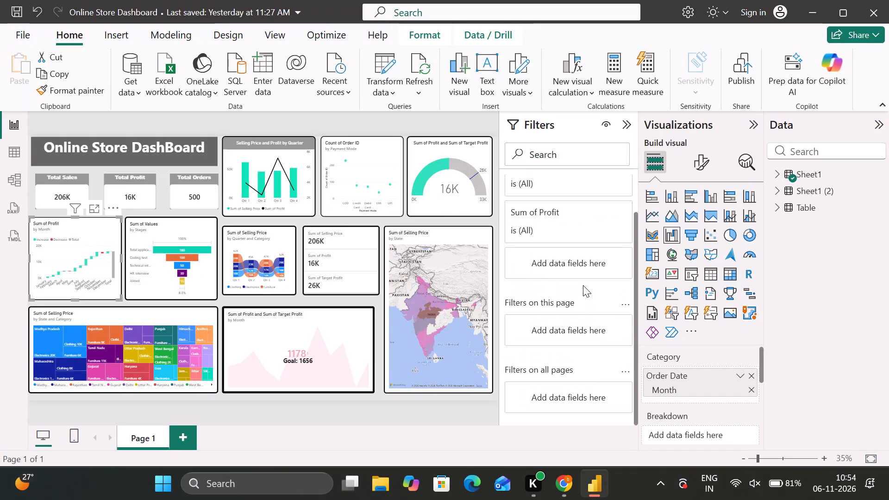
{"action": "scroll", "coordinate": [583, 285], "scroll_direction": "up", "scroll_amount": 6}
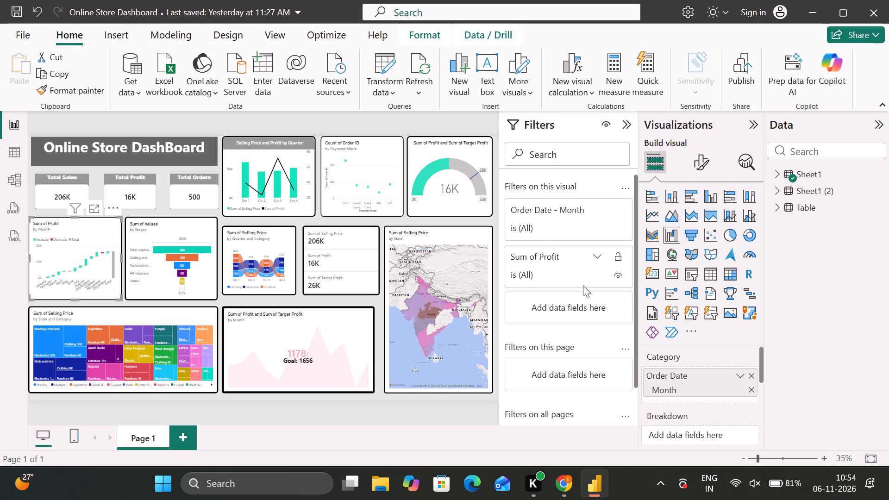
{"action": "left_click", "coordinate": [145, 197]}
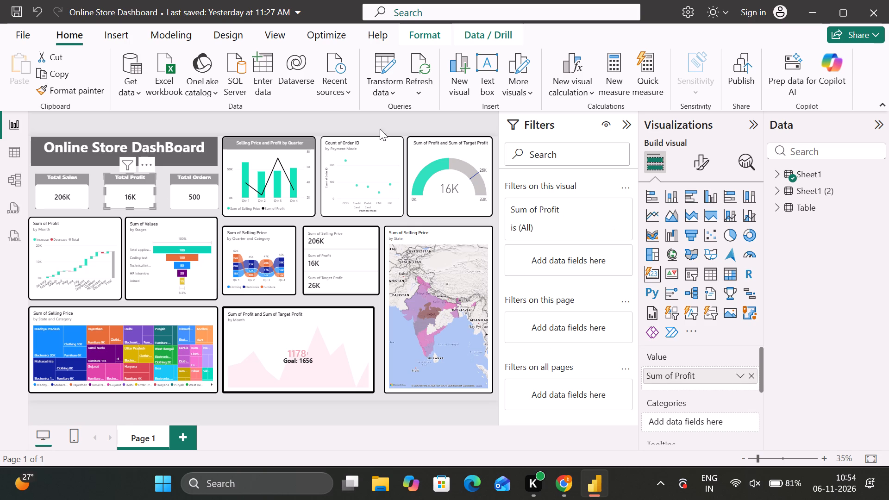
{"action": "left_click", "coordinate": [252, 192]}
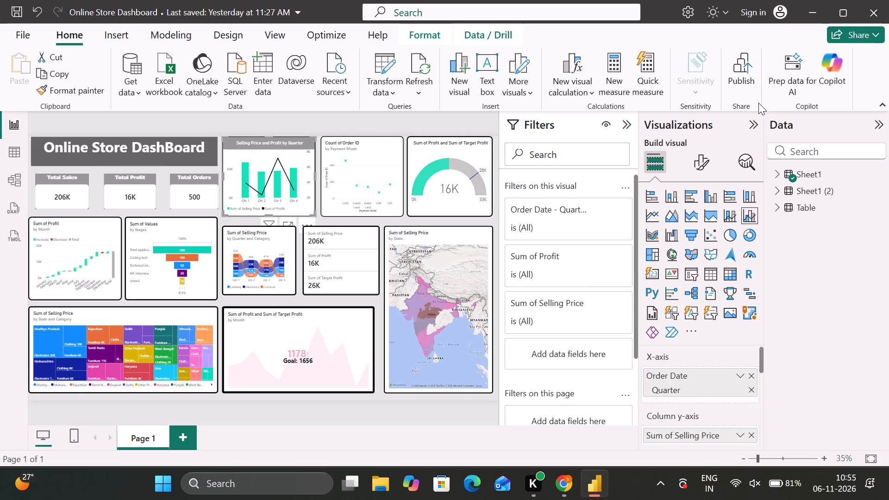
Collapse the Visualizations and Data panes and widen the Filters pane.
{"action": "left_click", "coordinate": [752, 123]}
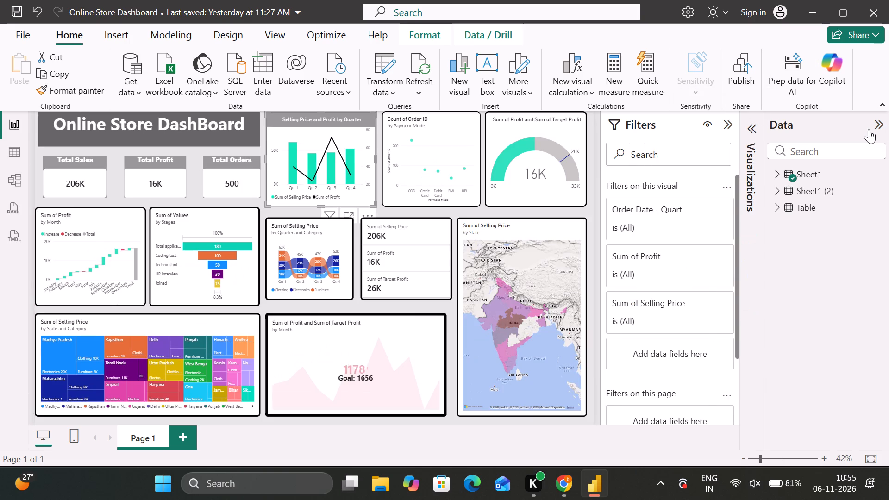
{"action": "left_click", "coordinate": [877, 126]}
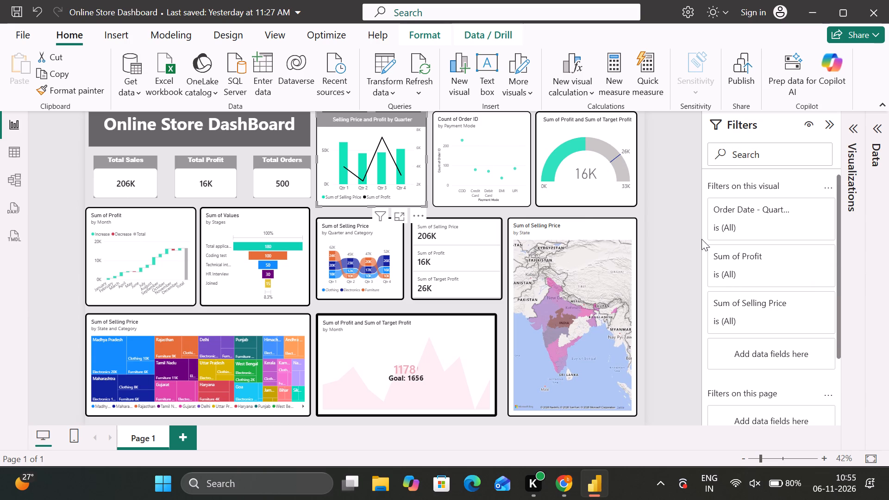
{"action": "left_click_drag", "start_coordinate": [704, 245], "coordinate": [692, 246]}
{"action": "left_click_drag", "start_coordinate": [692, 246], "coordinate": [656, 254]}
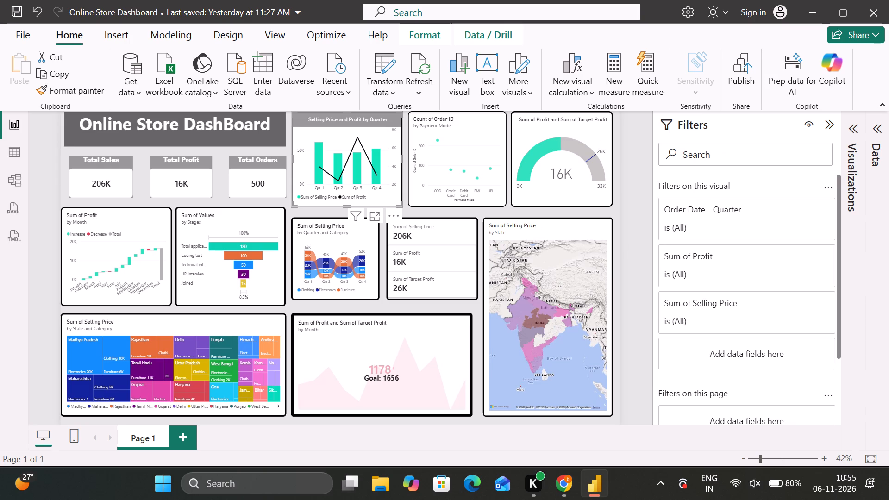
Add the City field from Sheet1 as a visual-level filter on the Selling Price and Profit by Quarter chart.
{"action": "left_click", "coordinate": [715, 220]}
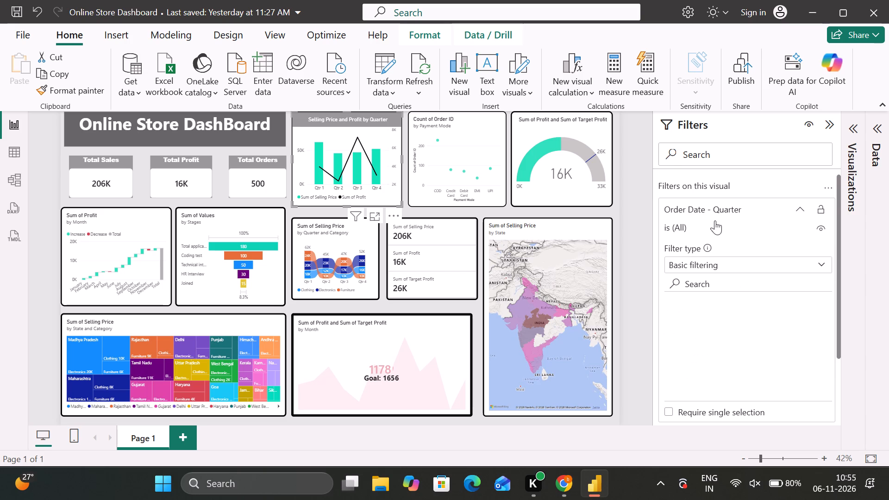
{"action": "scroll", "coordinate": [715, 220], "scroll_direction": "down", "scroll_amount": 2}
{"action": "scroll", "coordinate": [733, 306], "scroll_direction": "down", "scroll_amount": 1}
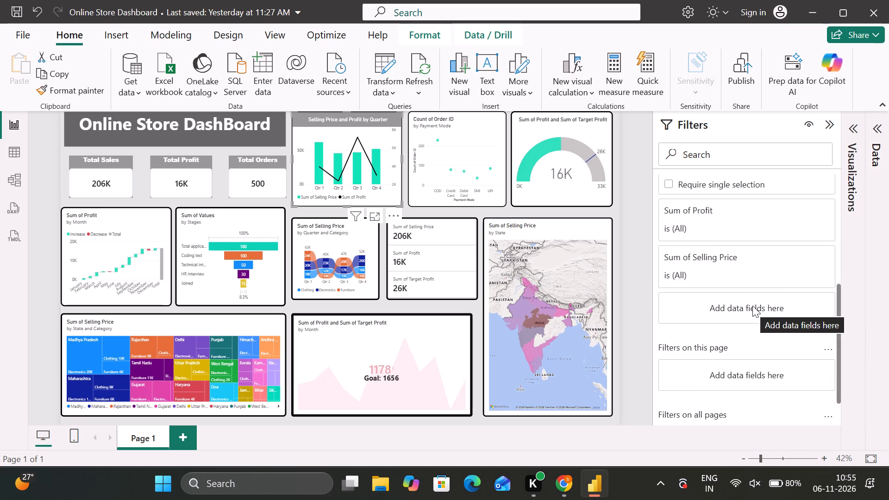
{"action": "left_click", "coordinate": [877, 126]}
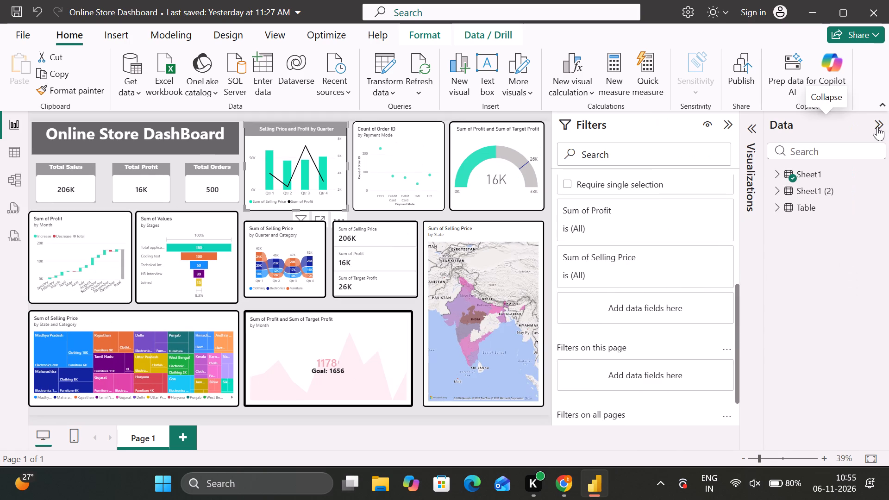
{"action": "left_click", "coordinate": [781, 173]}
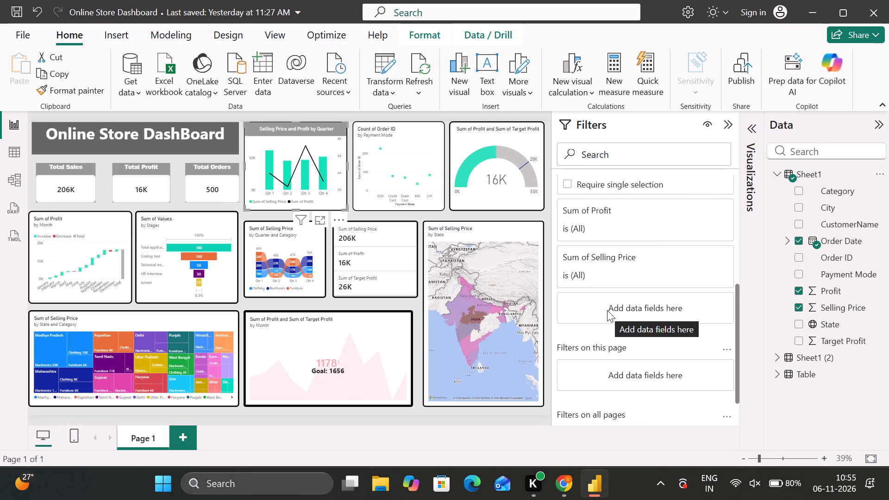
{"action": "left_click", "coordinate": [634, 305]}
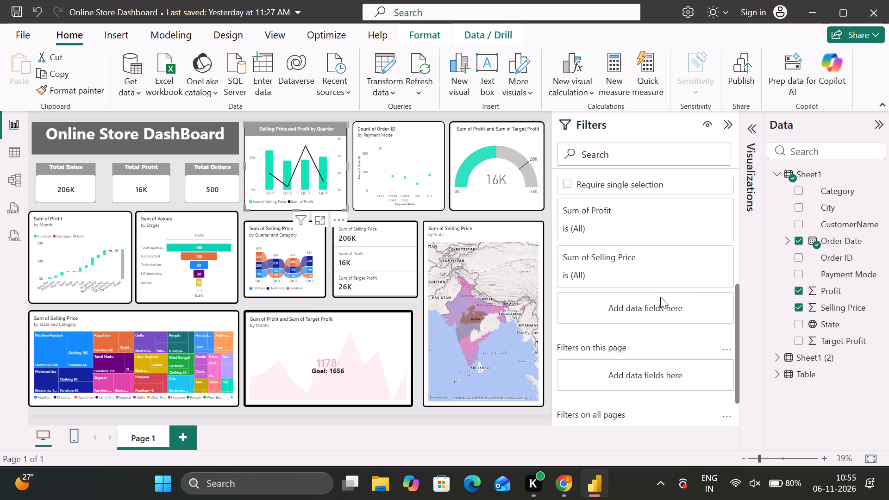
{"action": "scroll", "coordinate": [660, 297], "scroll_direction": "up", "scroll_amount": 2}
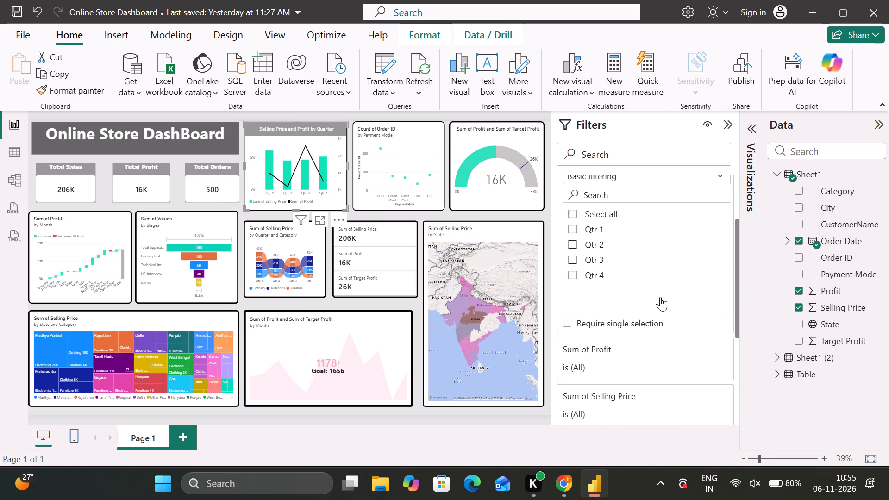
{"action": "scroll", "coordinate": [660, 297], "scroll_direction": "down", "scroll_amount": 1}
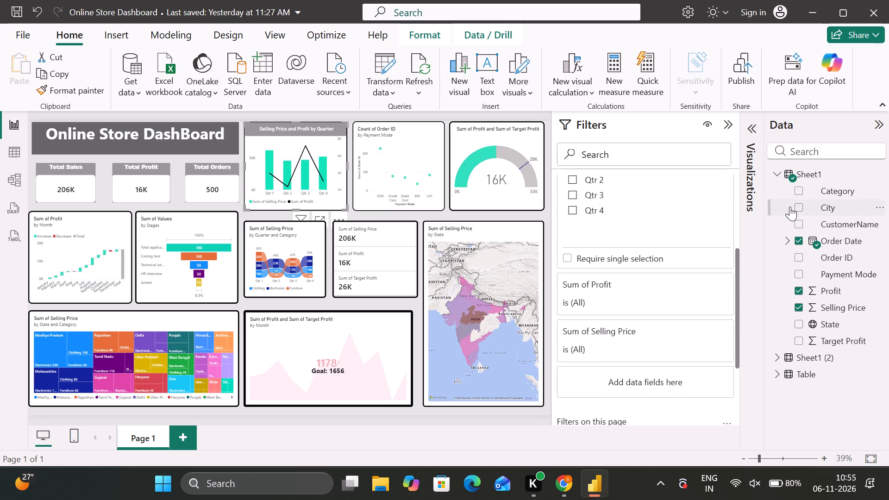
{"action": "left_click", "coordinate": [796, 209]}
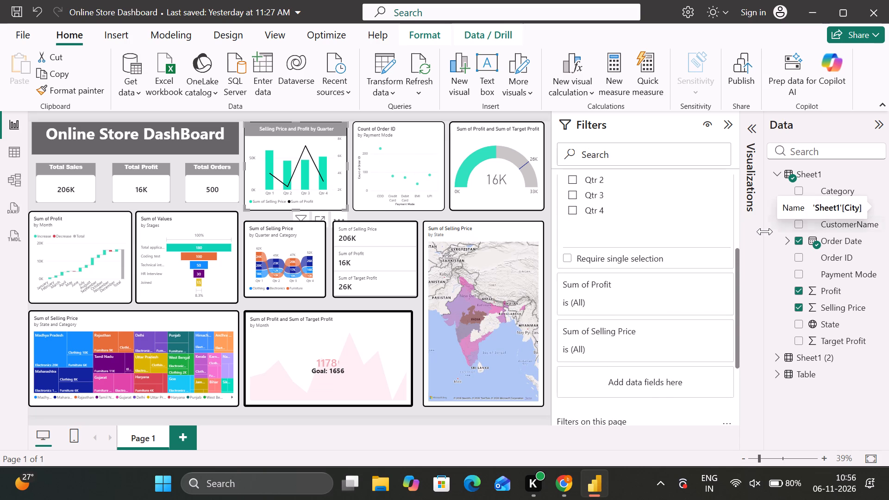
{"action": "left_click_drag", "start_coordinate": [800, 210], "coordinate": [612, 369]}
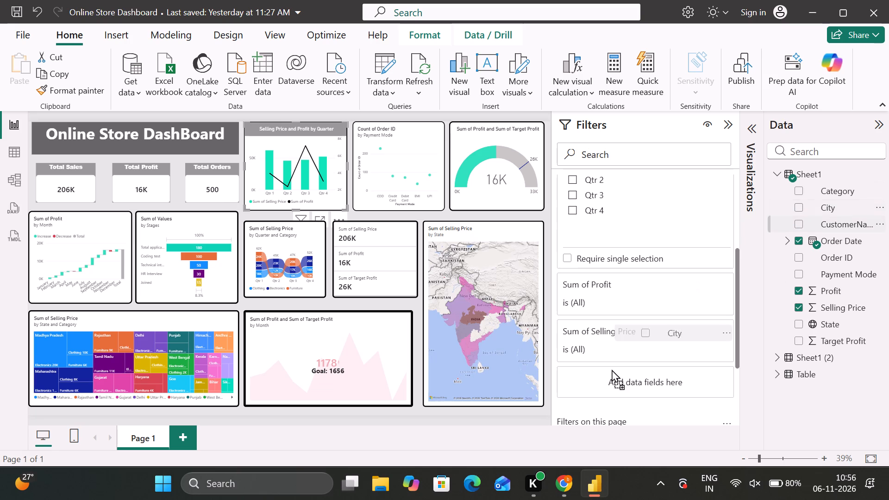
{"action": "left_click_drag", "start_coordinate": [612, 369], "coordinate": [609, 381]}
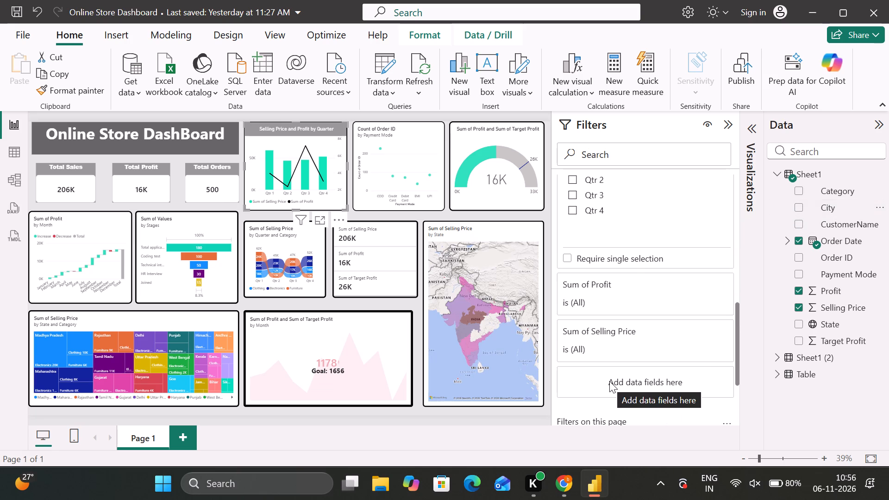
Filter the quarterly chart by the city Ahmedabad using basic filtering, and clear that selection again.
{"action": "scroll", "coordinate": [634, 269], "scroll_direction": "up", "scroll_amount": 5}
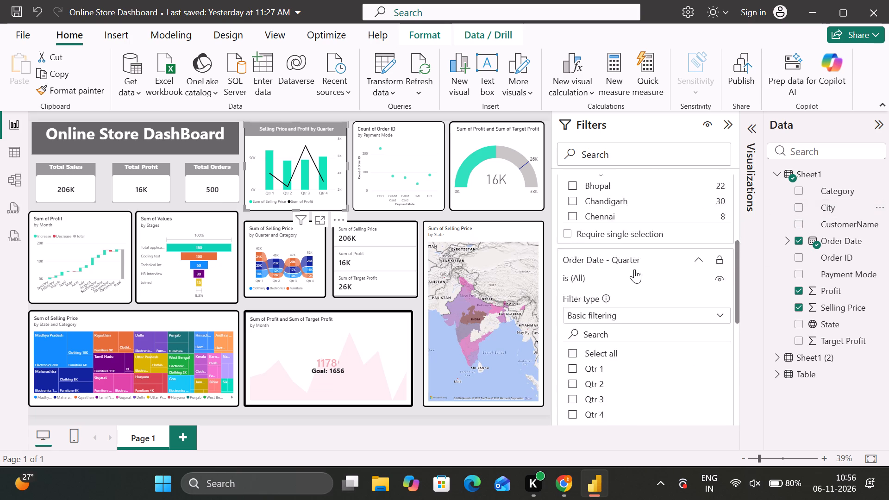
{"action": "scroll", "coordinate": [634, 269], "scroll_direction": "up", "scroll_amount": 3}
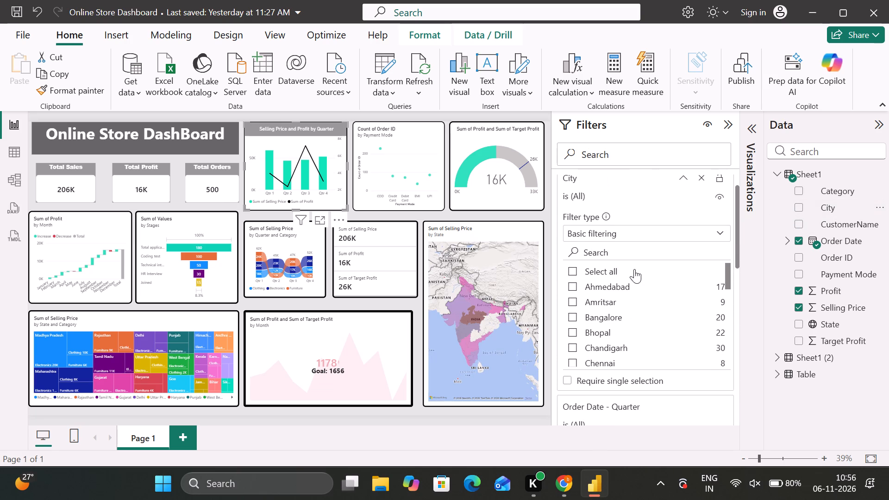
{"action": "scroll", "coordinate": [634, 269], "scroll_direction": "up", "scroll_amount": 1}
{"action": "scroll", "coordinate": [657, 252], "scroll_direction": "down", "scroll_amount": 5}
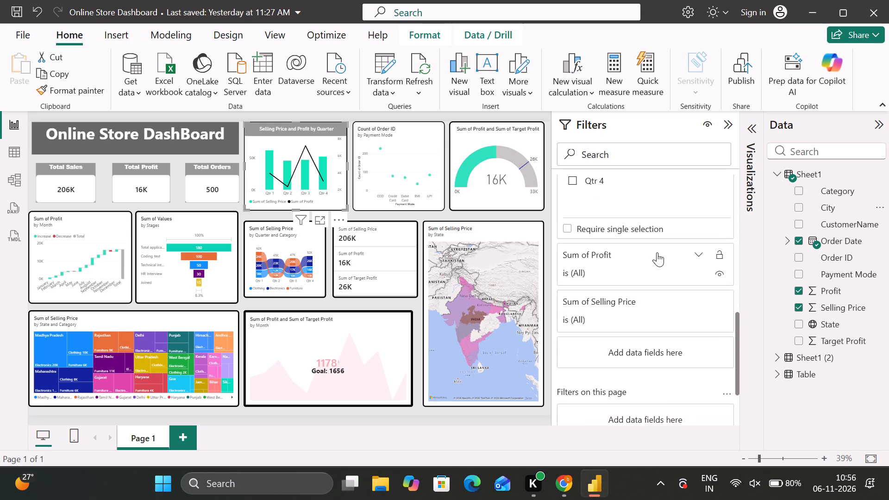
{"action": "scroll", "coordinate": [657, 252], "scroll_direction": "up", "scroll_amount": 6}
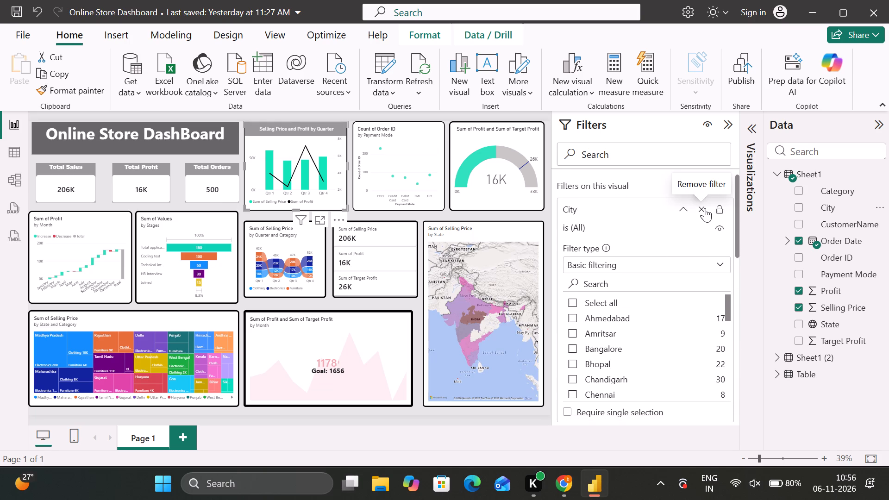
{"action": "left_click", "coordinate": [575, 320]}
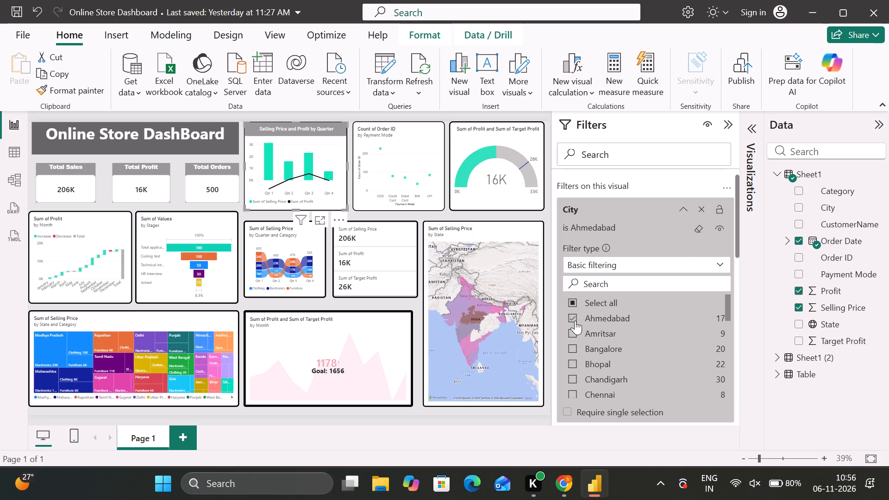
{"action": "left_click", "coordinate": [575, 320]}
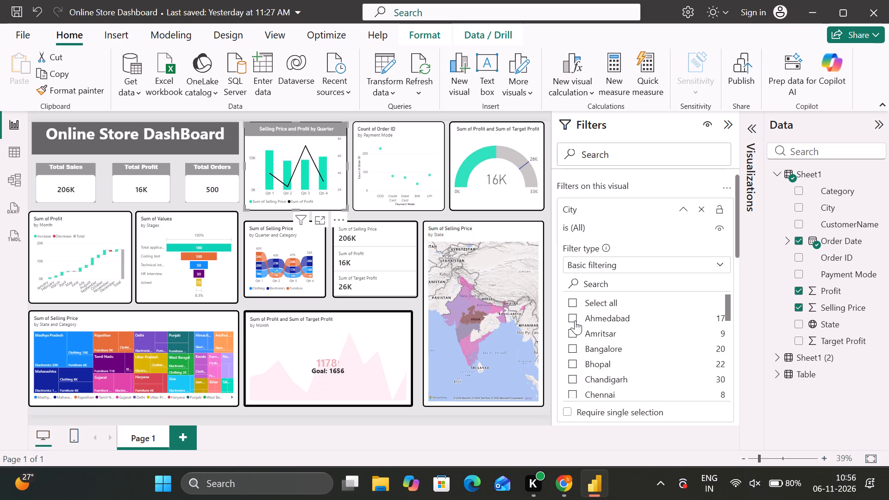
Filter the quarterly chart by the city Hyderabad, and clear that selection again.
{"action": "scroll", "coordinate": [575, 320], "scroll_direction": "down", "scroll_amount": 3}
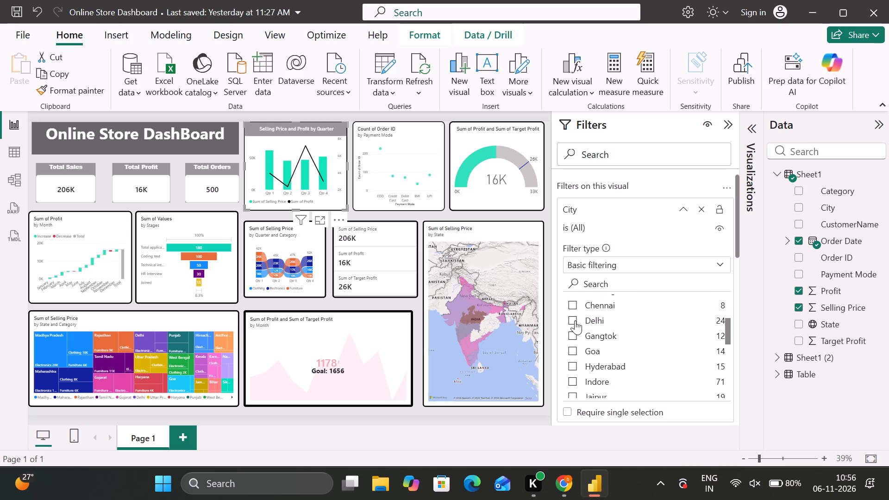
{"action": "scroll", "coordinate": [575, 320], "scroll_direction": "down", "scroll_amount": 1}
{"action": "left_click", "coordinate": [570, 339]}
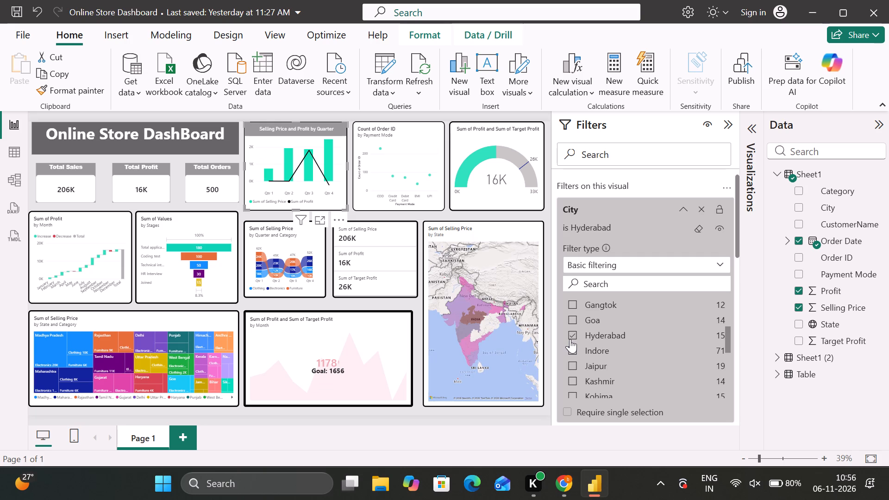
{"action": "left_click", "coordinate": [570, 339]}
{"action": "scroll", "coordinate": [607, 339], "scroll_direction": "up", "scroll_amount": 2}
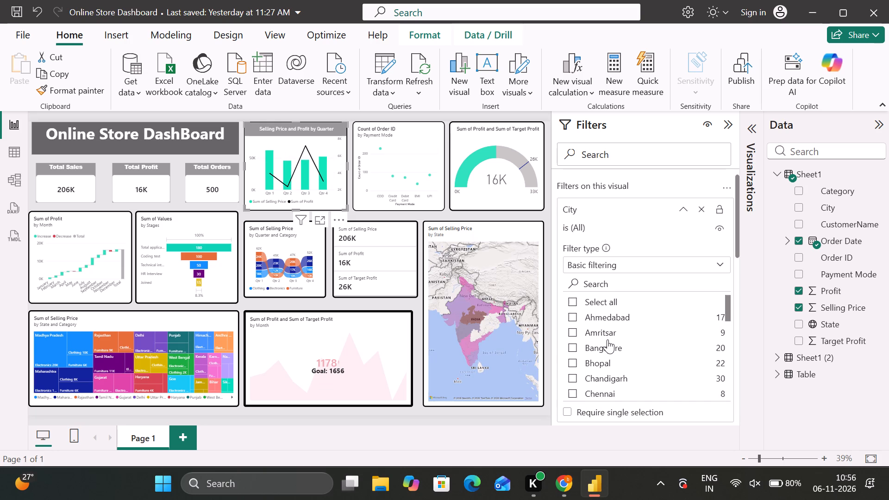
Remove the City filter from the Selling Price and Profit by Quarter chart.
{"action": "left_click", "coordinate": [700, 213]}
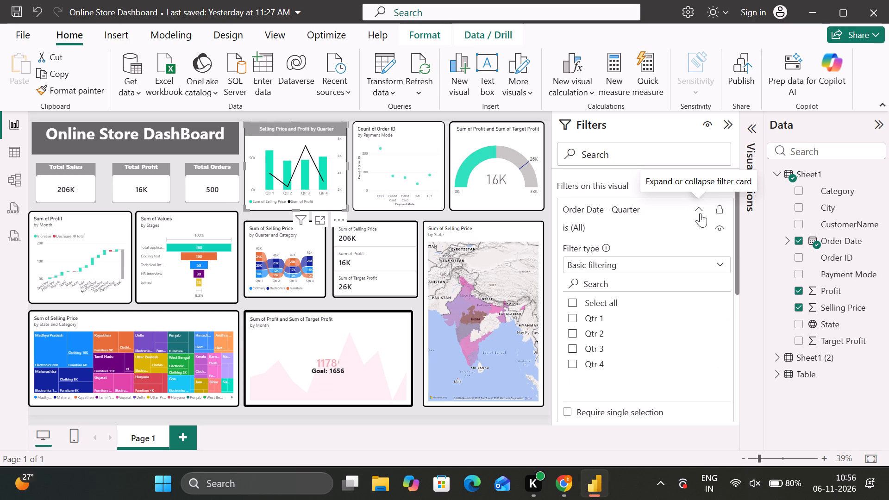
Examine the filter options offered for Sum of Profit and Order Date - Quarter on the quarterly chart.
{"action": "left_click", "coordinate": [700, 213]}
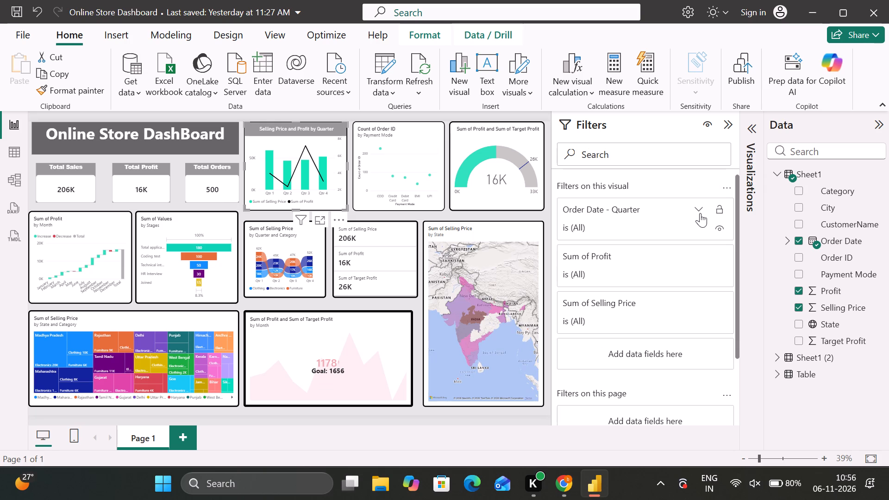
{"action": "left_click", "coordinate": [693, 252]}
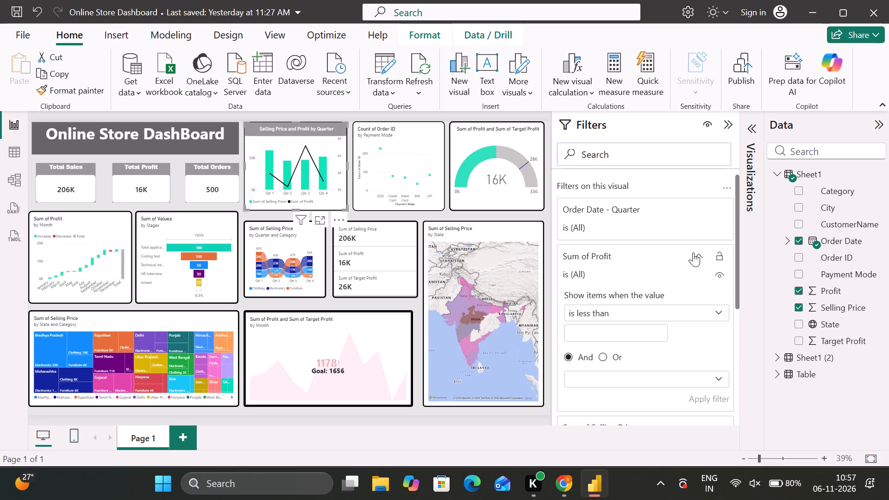
{"action": "left_click", "coordinate": [697, 254]}
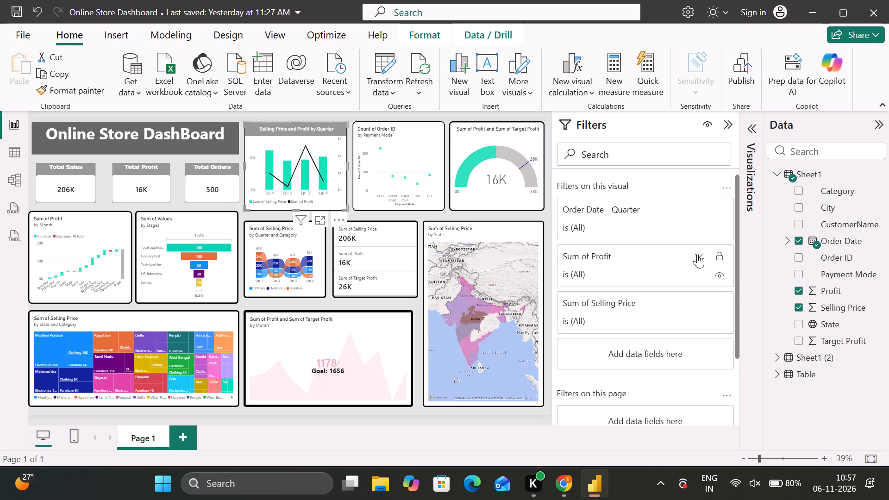
{"action": "left_click", "coordinate": [645, 201]}
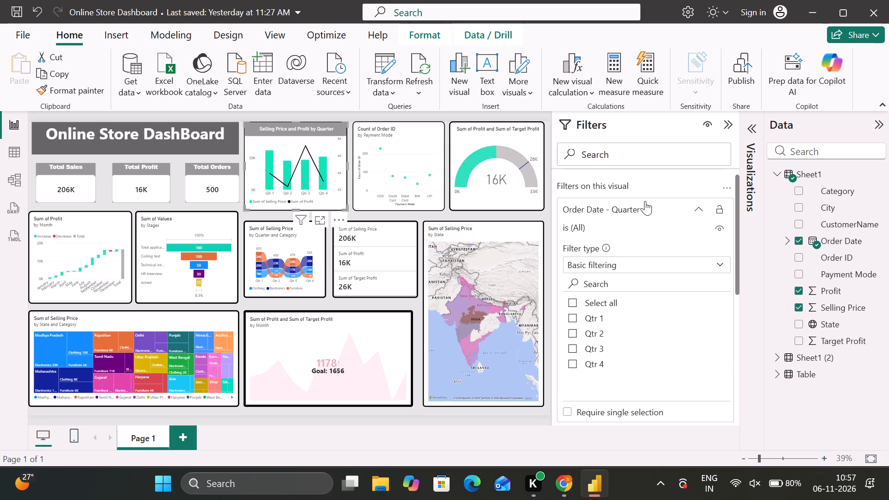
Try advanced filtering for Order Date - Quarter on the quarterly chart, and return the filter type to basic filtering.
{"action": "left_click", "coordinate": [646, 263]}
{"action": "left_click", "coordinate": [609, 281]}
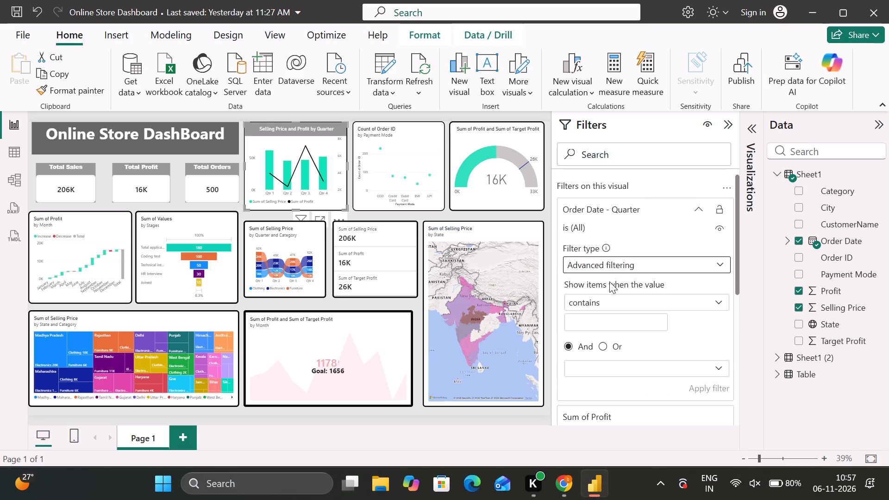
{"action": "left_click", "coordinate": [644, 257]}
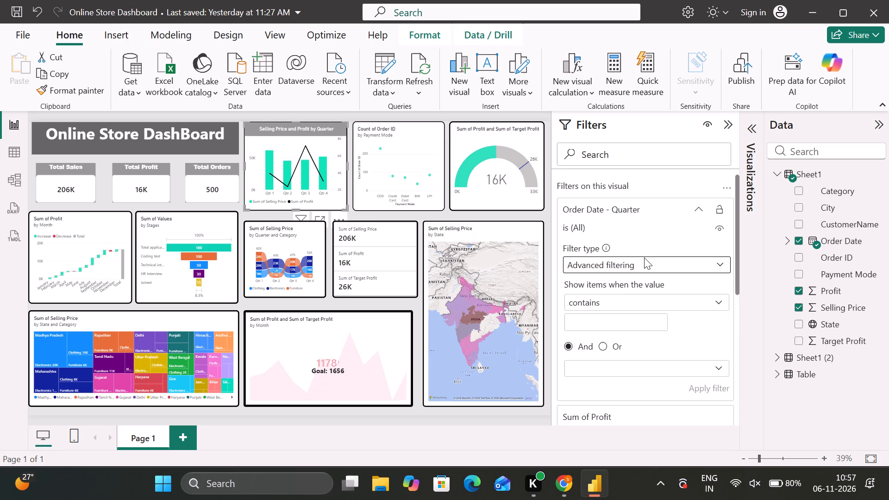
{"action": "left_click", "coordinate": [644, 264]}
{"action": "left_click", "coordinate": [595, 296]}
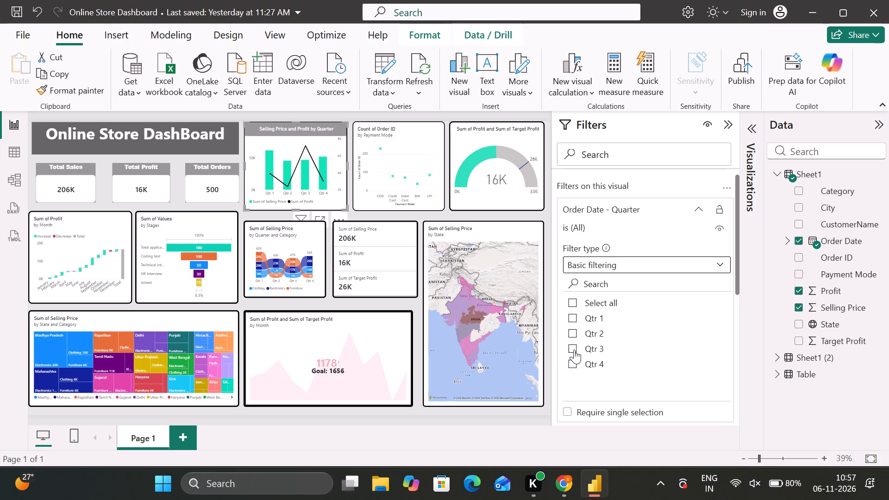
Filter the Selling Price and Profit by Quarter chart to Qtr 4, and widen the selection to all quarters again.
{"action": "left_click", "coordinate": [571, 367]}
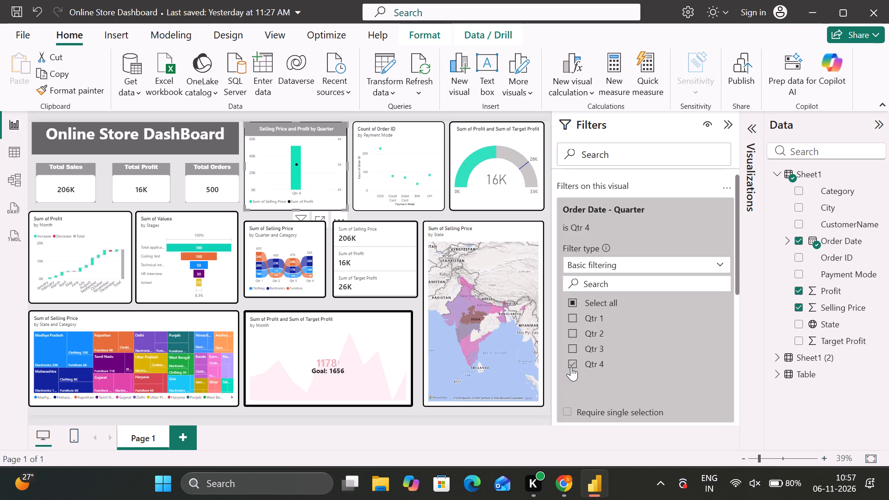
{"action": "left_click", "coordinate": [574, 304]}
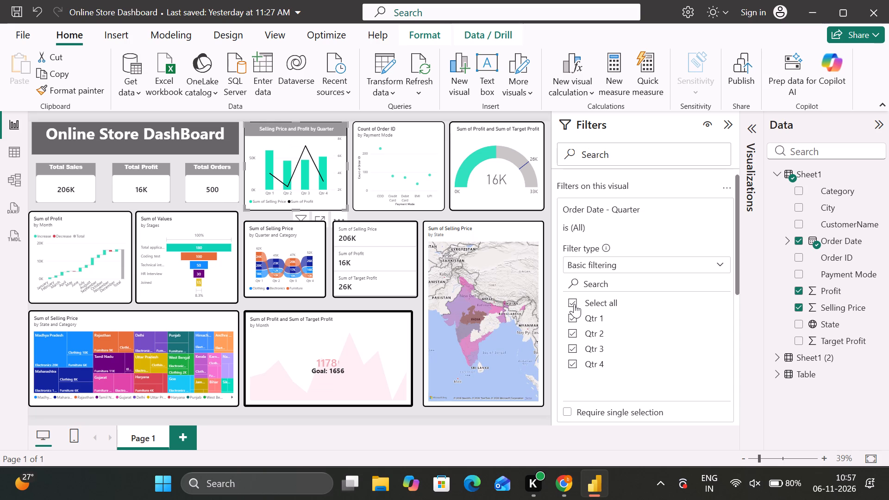
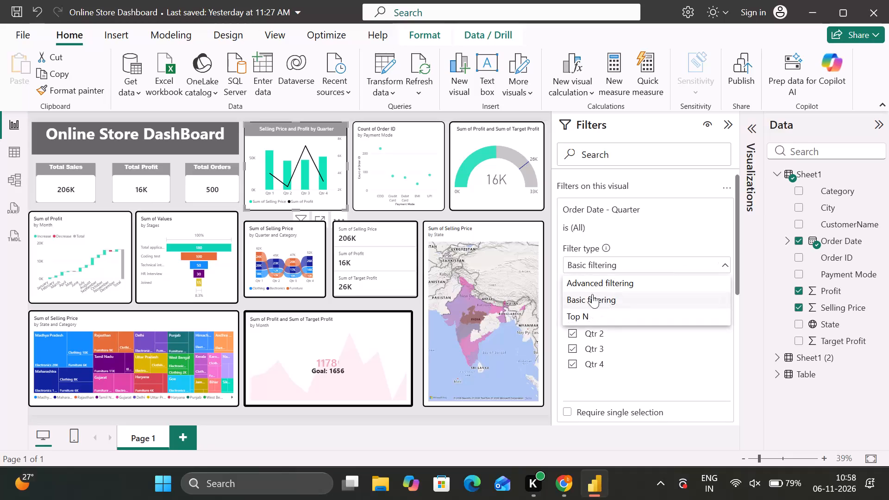
Switch the Order Date - Quarter filter on the quarterly chart to advanced filtering and open the choices for its first condition.
{"action": "left_click", "coordinate": [614, 281]}
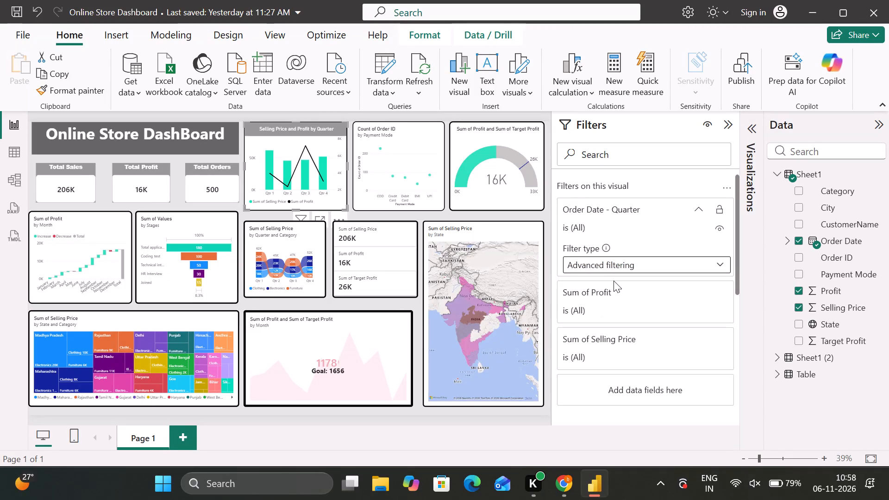
{"action": "left_click", "coordinate": [628, 297]}
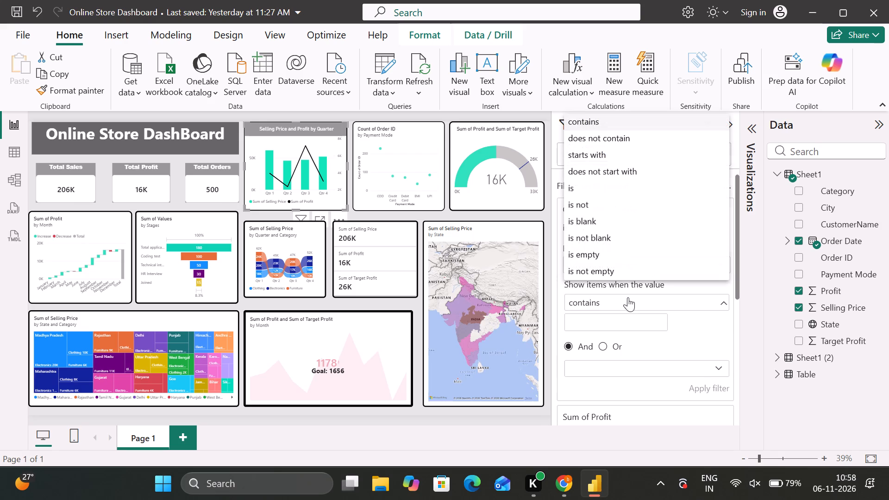
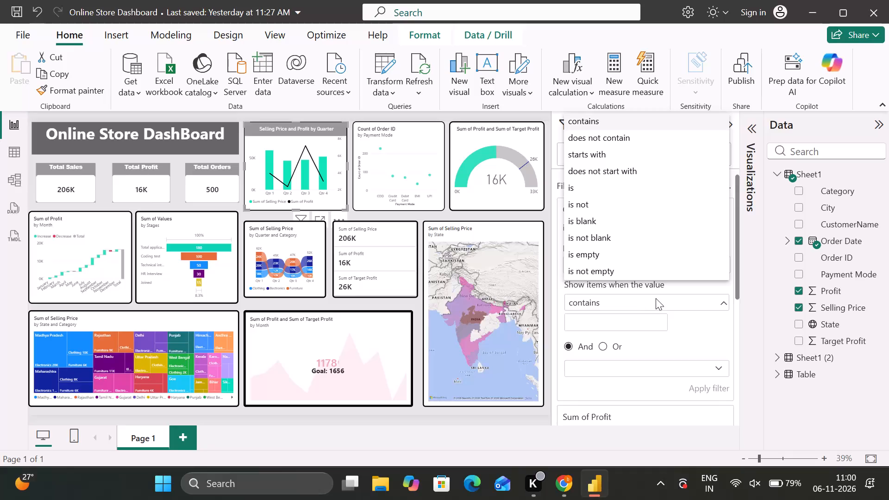
Examine the condition operators available in the Sum of Selling Price filter on the quarterly chart, collapsing the Order Date - Quarter filter.
{"action": "left_click", "coordinate": [656, 298]}
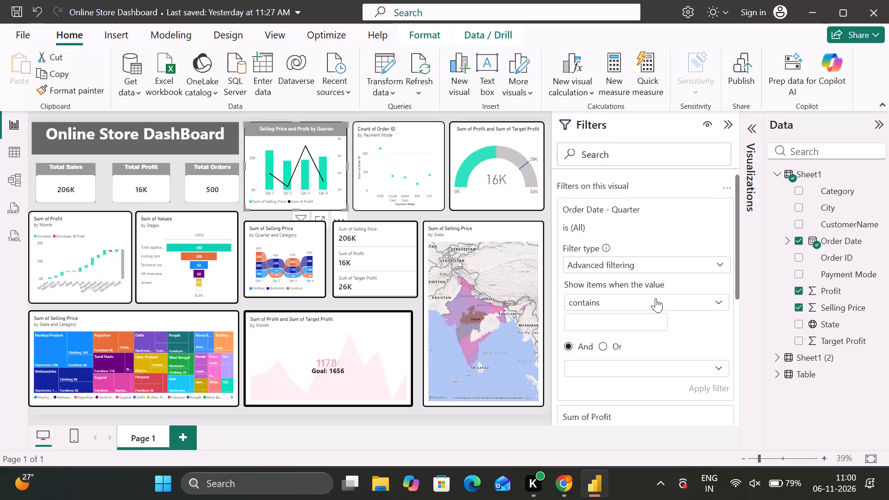
{"action": "scroll", "coordinate": [656, 298], "scroll_direction": "down", "scroll_amount": 2}
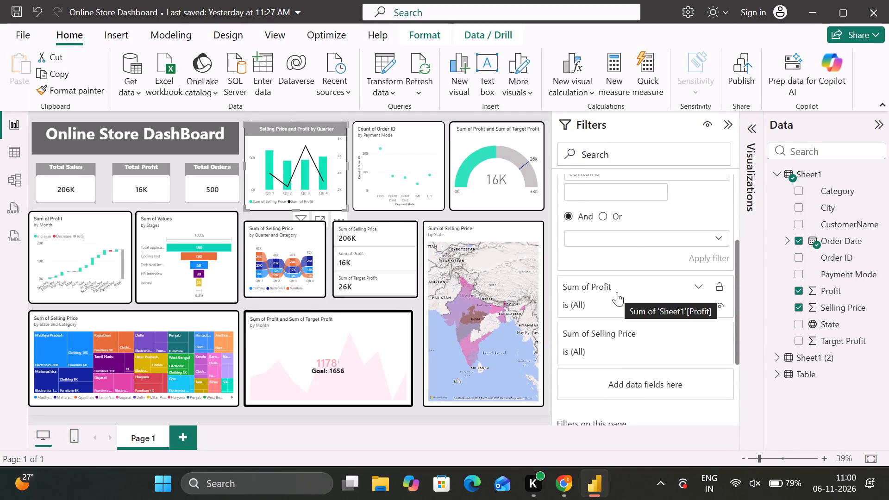
{"action": "scroll", "coordinate": [617, 292], "scroll_direction": "up", "scroll_amount": 1}
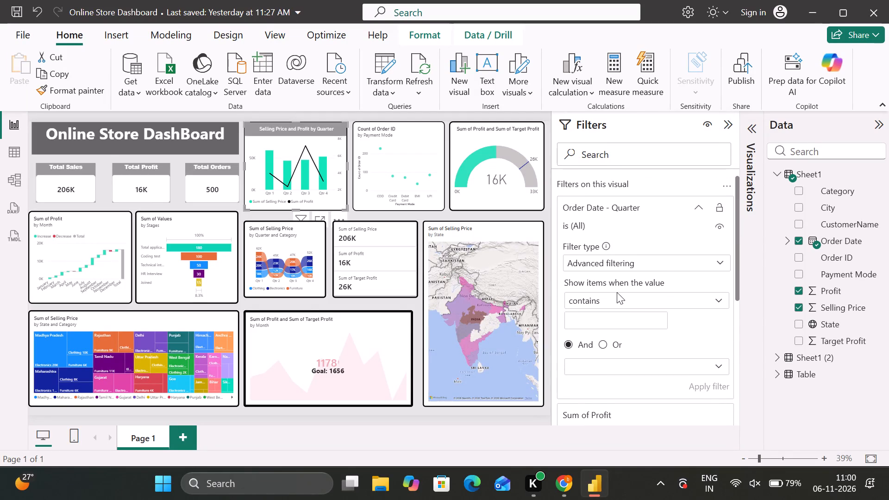
{"action": "scroll", "coordinate": [617, 292], "scroll_direction": "up", "scroll_amount": 1}
{"action": "scroll", "coordinate": [617, 292], "scroll_direction": "down", "scroll_amount": 1}
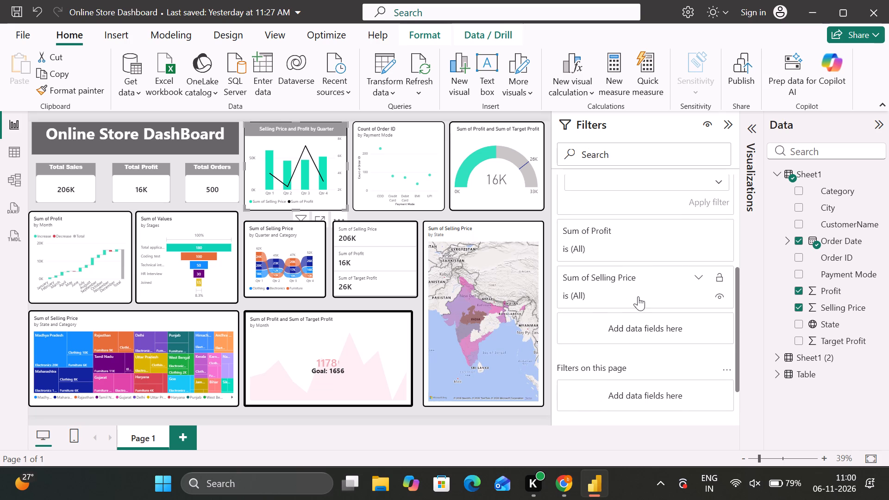
{"action": "left_click", "coordinate": [638, 296]}
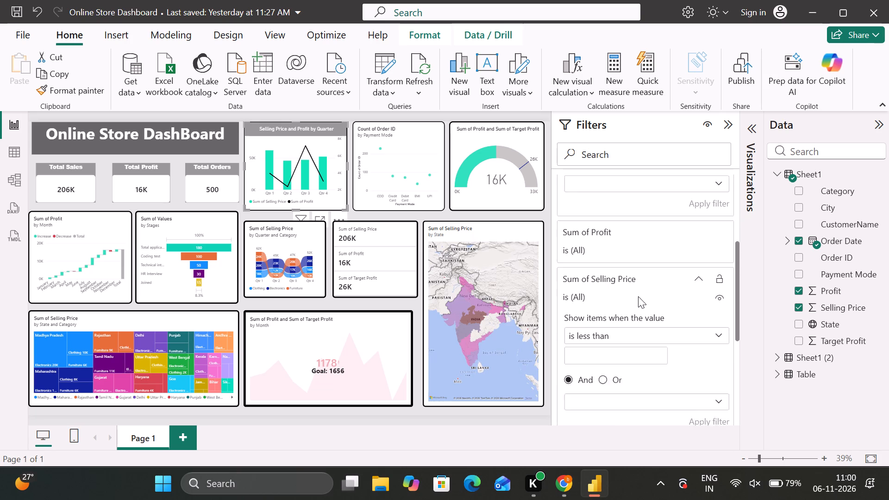
{"action": "scroll", "coordinate": [615, 313], "scroll_direction": "up", "scroll_amount": 2}
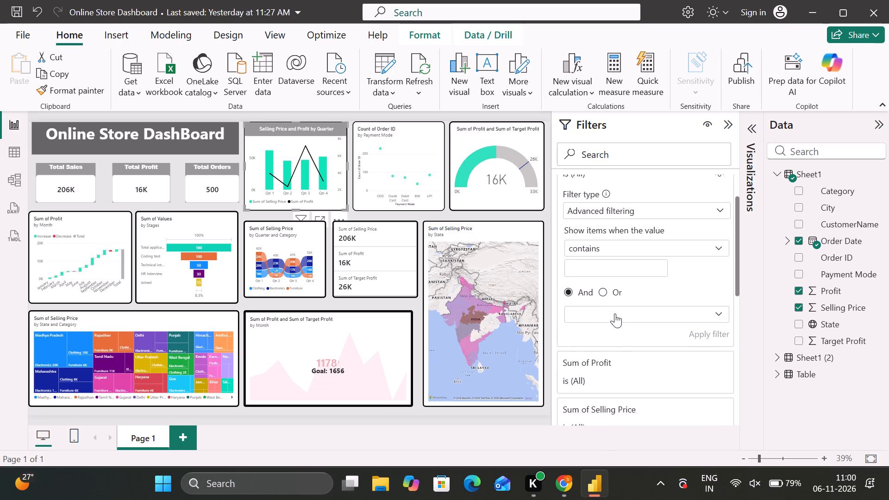
{"action": "scroll", "coordinate": [642, 297], "scroll_direction": "up", "scroll_amount": 1}
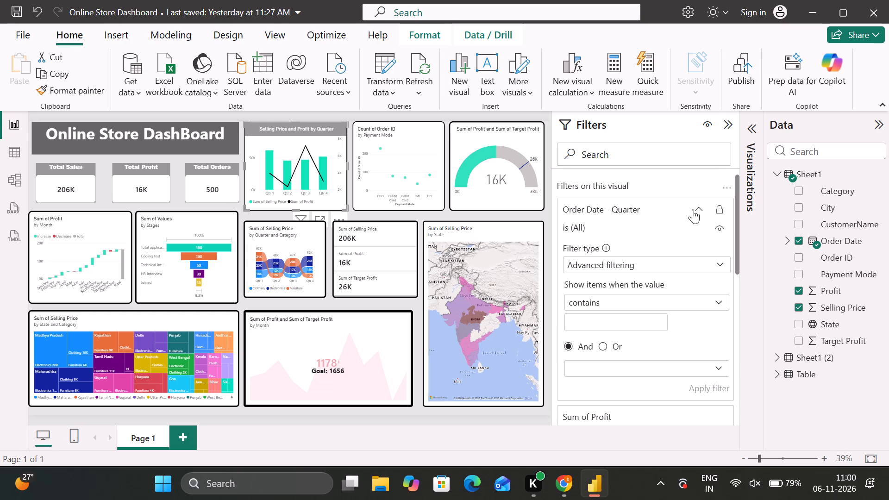
{"action": "left_click", "coordinate": [693, 209]}
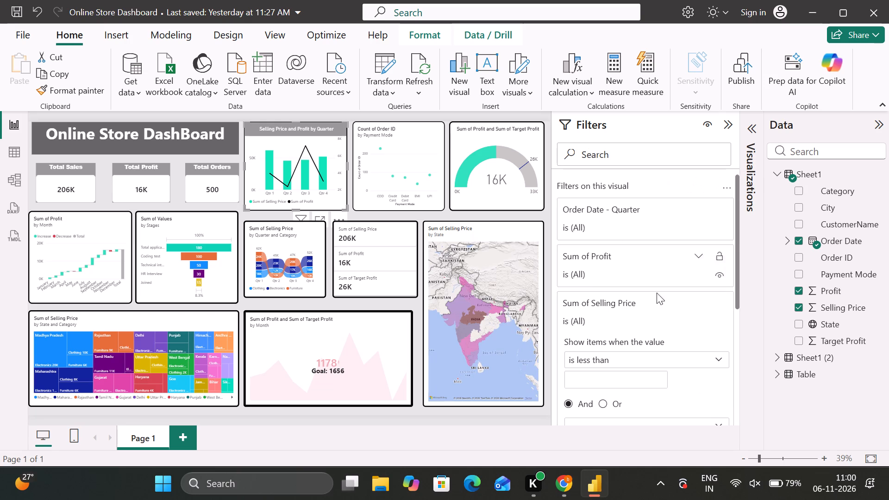
{"action": "left_click", "coordinate": [716, 361]}
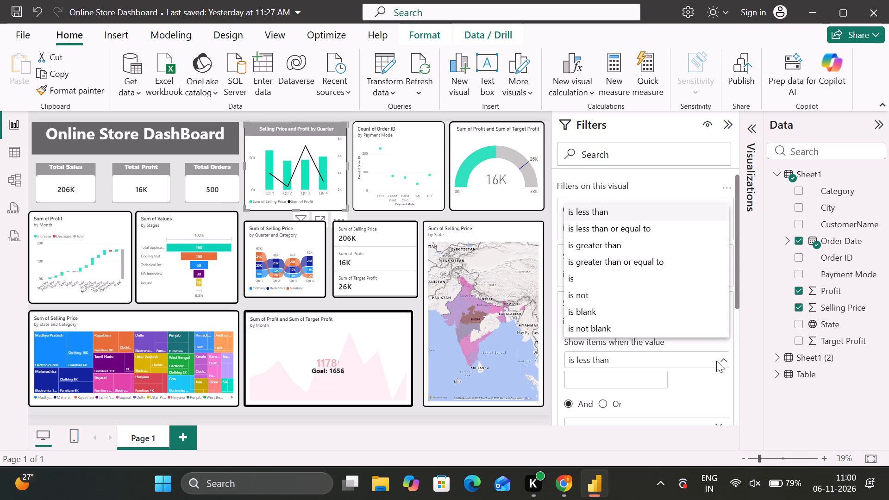
{"action": "left_click", "coordinate": [716, 361]}
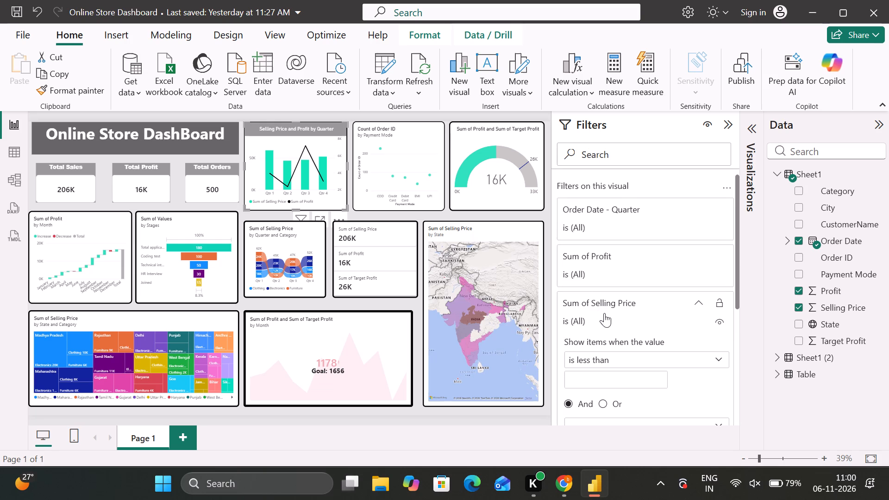
{"action": "left_click", "coordinate": [645, 298]}
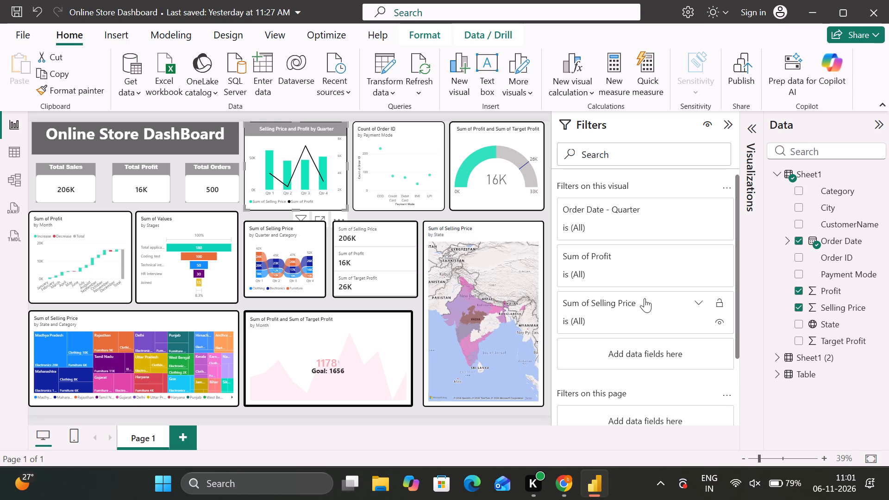
Add the City field from Sheet1 to the visual-level filters of the quarterly chart.
{"action": "scroll", "coordinate": [645, 298], "scroll_direction": "up", "scroll_amount": 9}
{"action": "scroll", "coordinate": [644, 251], "scroll_direction": "up", "scroll_amount": 3}
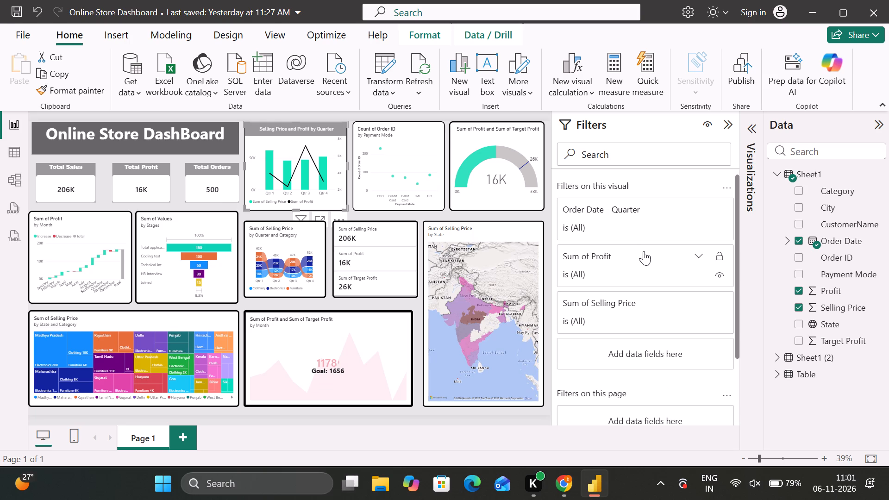
{"action": "left_click_drag", "start_coordinate": [799, 210], "coordinate": [620, 350]}
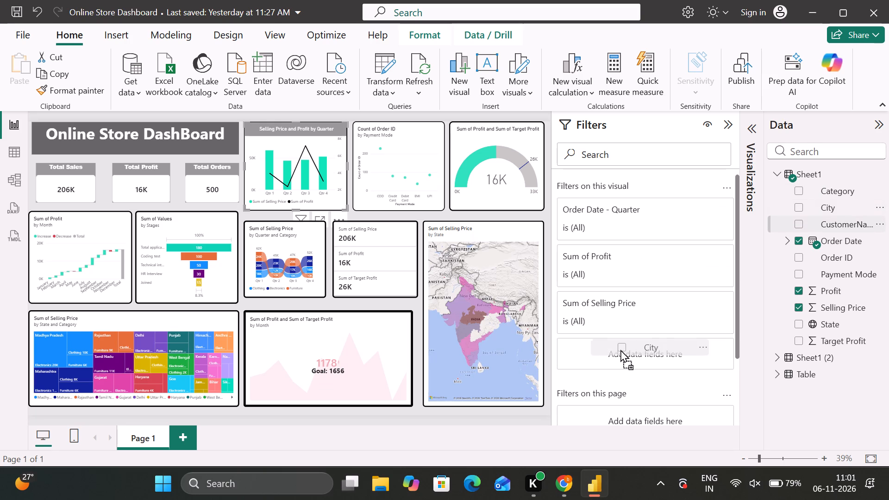
{"action": "left_click_drag", "start_coordinate": [620, 350], "coordinate": [601, 356]}
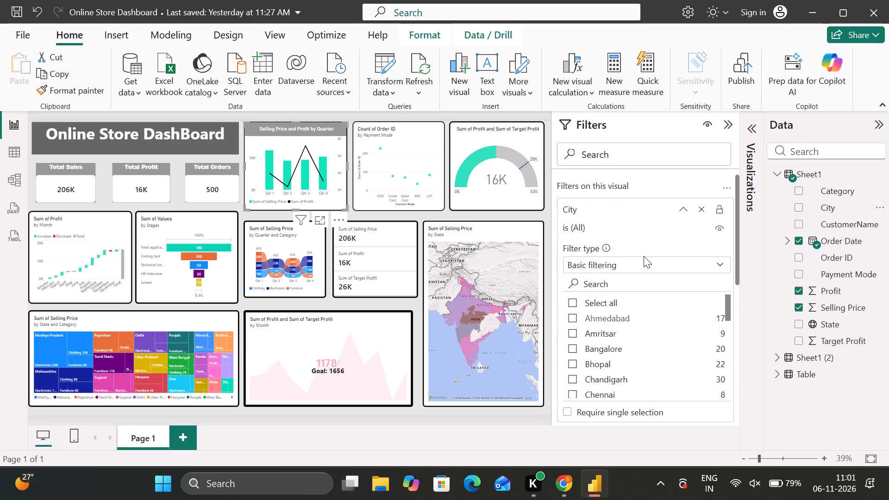
Switch the City filter to advanced filtering and apply the condition that the value starts with A.
{"action": "left_click", "coordinate": [639, 260]}
{"action": "left_click", "coordinate": [605, 286]}
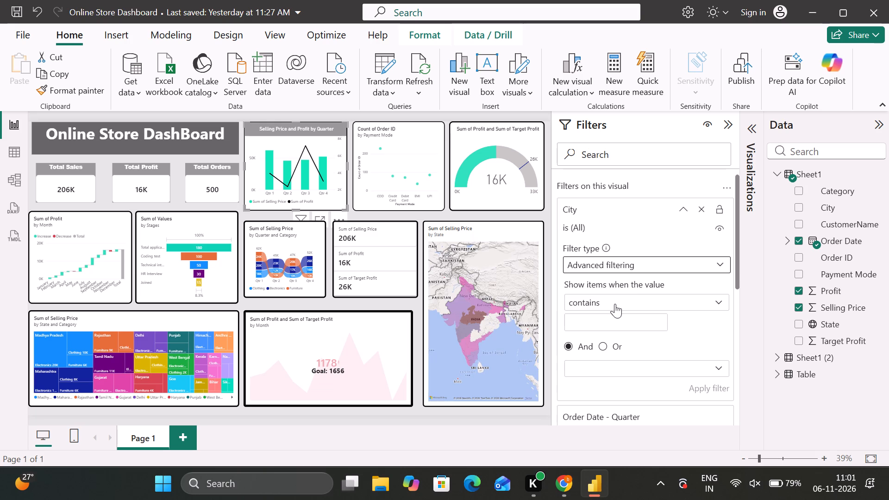
{"action": "left_click", "coordinate": [619, 306]}
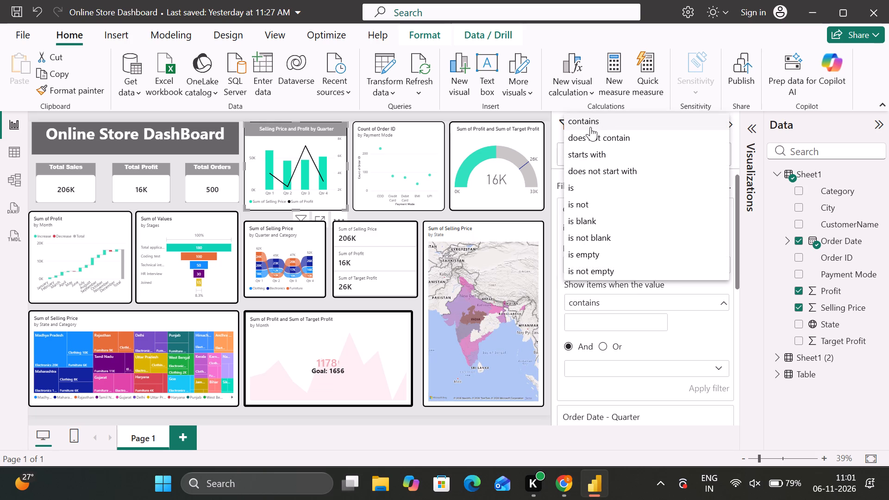
{"action": "left_click", "coordinate": [589, 156]}
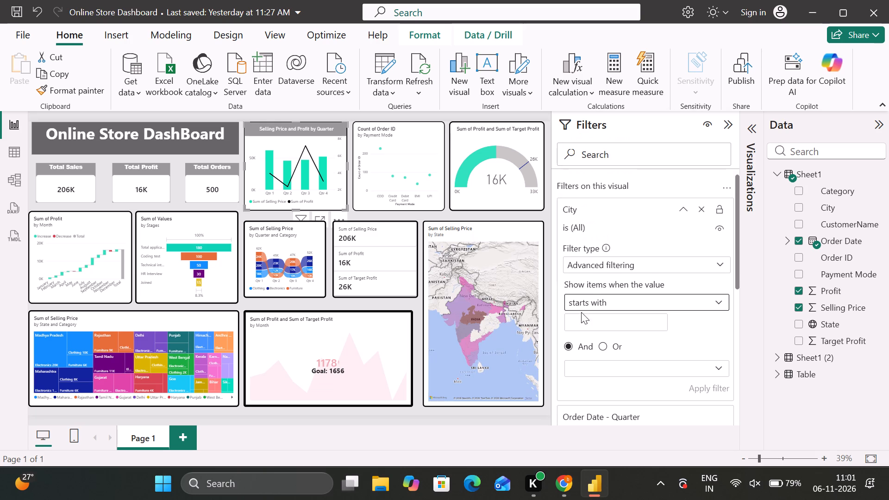
{"action": "left_click", "coordinate": [581, 319]}
{"action": "key", "text": "shift+a"}
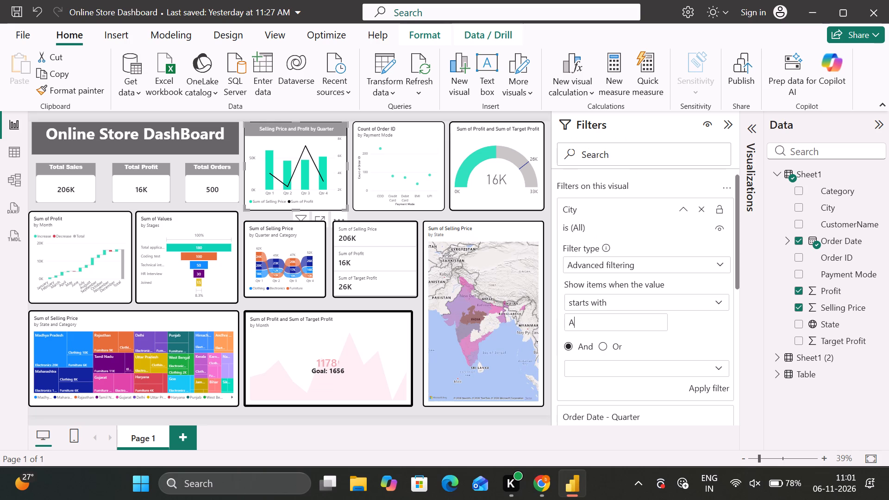
{"action": "scroll", "coordinate": [614, 357], "scroll_direction": "down", "scroll_amount": 1}
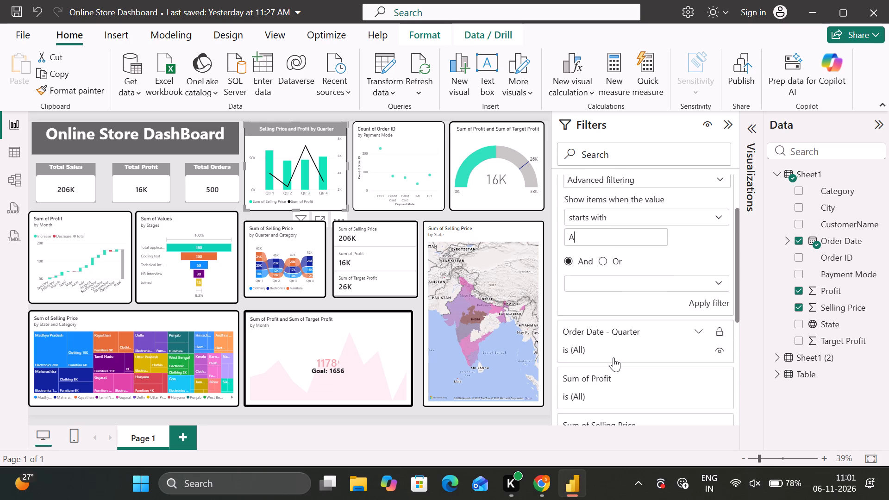
{"action": "scroll", "coordinate": [614, 357], "scroll_direction": "down", "scroll_amount": 1}
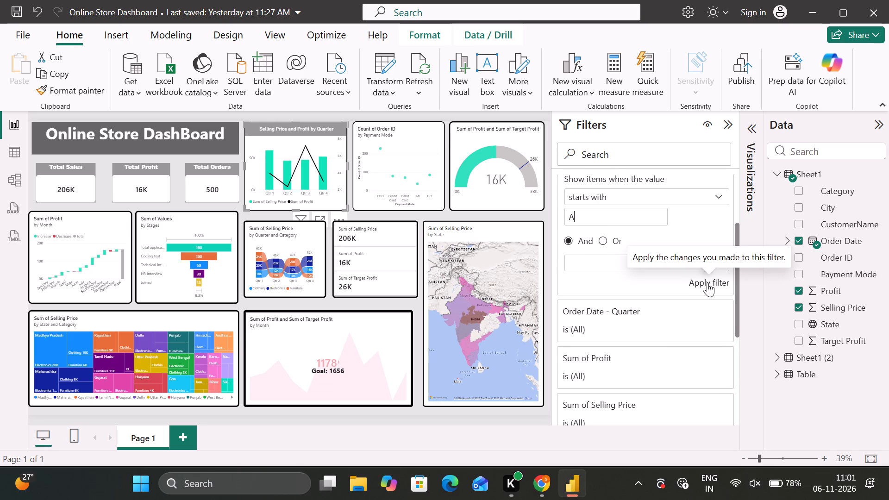
{"action": "left_click", "coordinate": [707, 282]}
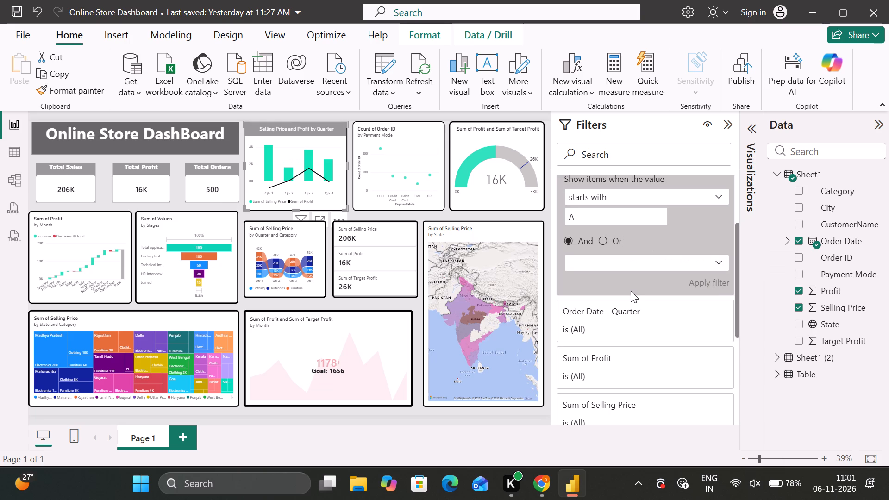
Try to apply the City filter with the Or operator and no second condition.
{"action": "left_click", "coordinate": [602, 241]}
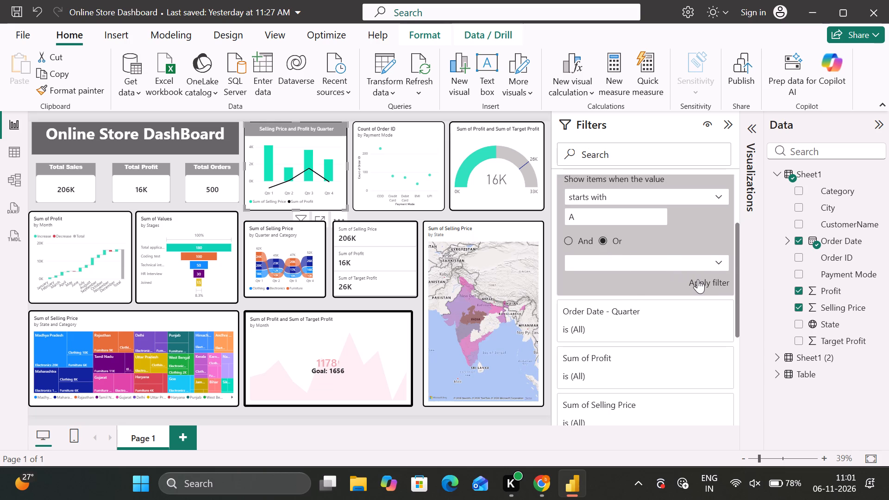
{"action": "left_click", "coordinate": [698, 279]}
Extend the City filter with an Or condition for values that start with B, keeping starts with A, and apply it.
{"action": "scroll", "coordinate": [582, 216], "scroll_direction": "up", "scroll_amount": 1}
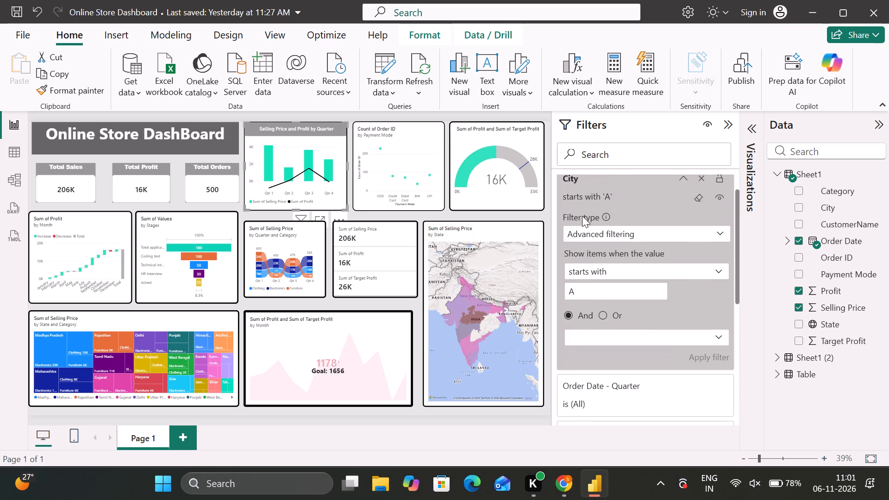
{"action": "scroll", "coordinate": [582, 216], "scroll_direction": "up", "scroll_amount": 1}
{"action": "left_click", "coordinate": [592, 266]}
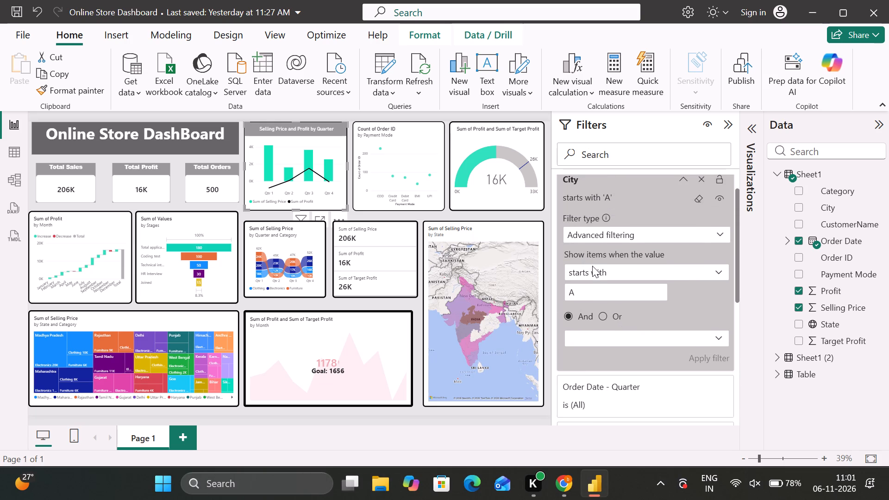
{"action": "left_click", "coordinate": [595, 275]}
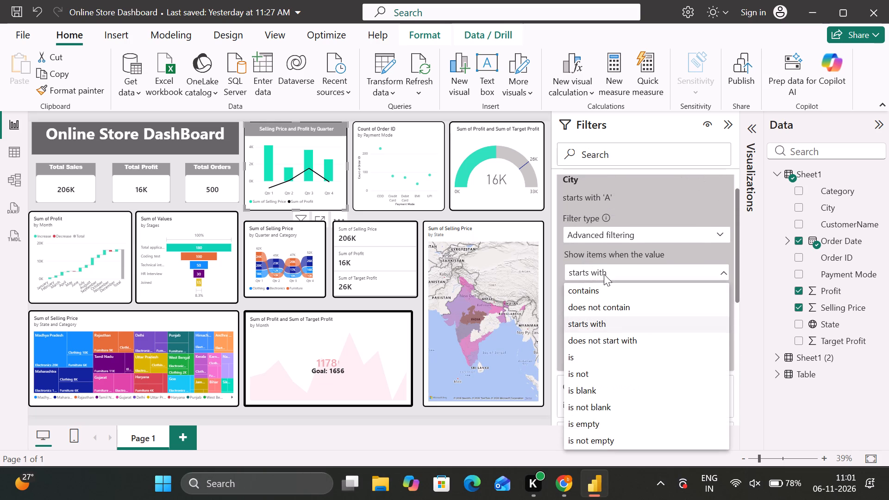
{"action": "left_click", "coordinate": [604, 274]}
{"action": "left_click", "coordinate": [605, 315]}
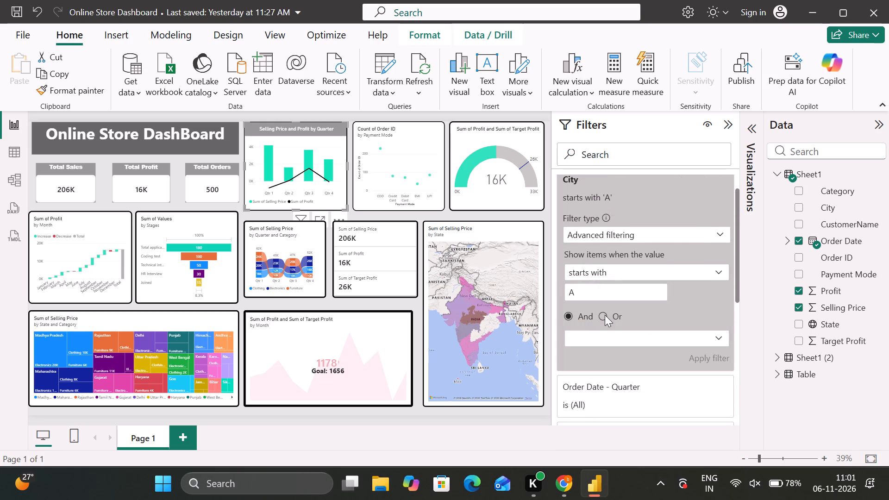
{"action": "left_click", "coordinate": [606, 273]}
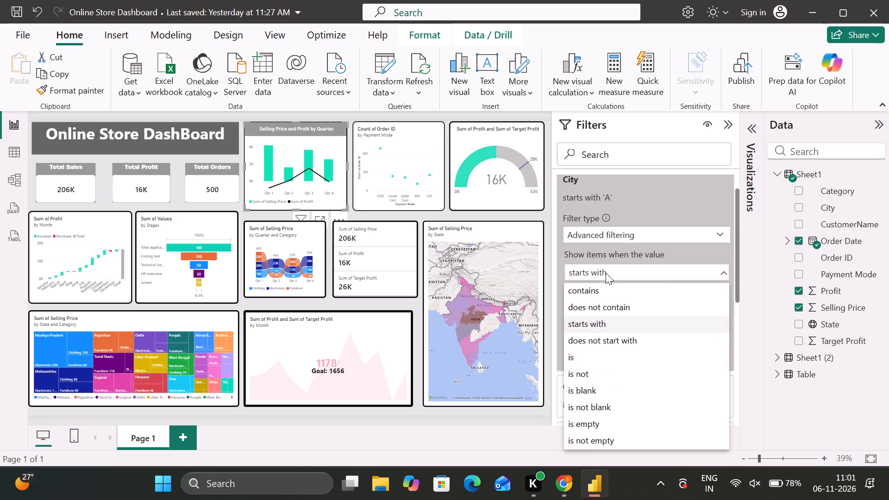
{"action": "left_click", "coordinate": [593, 319]}
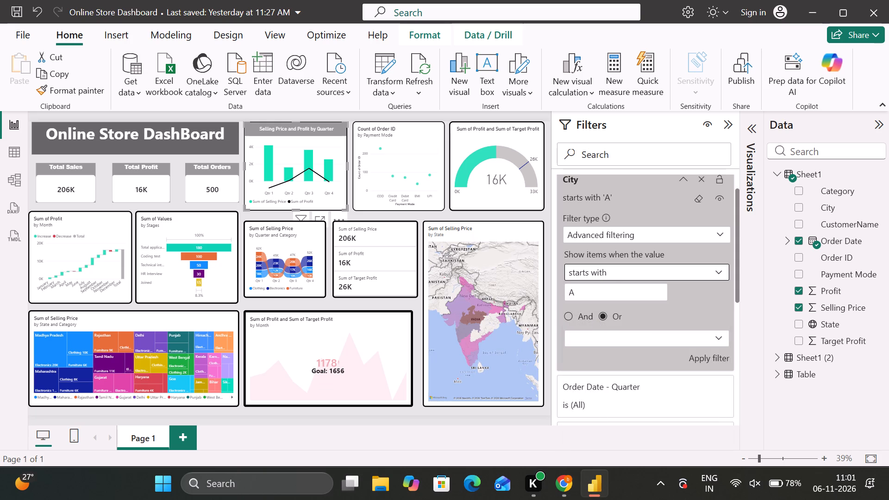
{"action": "left_click", "coordinate": [592, 289]}
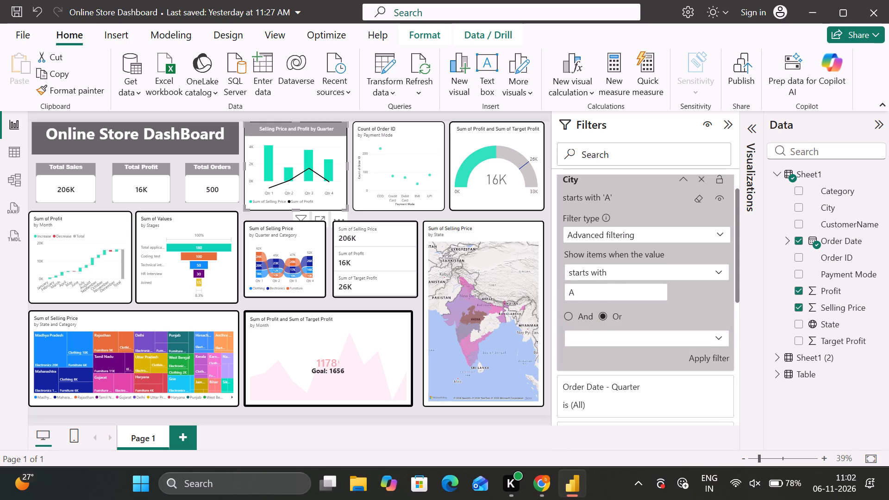
{"action": "scroll", "coordinate": [592, 289], "scroll_direction": "down", "scroll_amount": 1}
{"action": "left_click", "coordinate": [603, 282]}
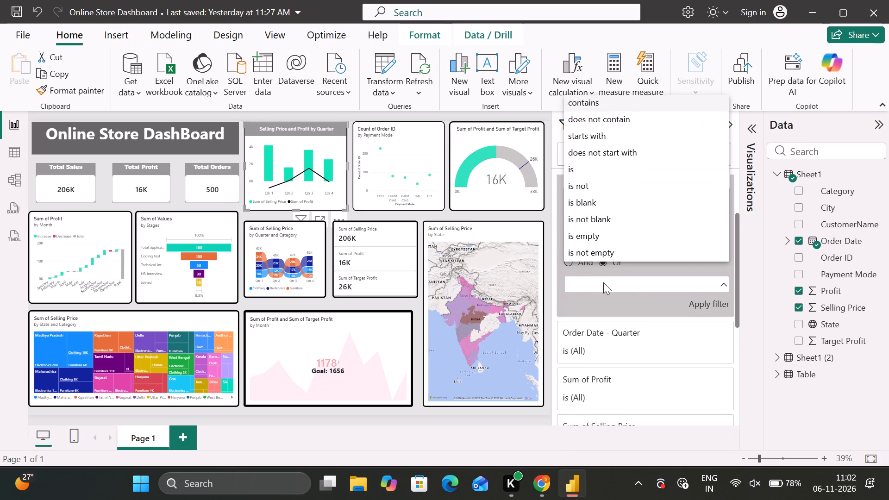
{"action": "left_click", "coordinate": [593, 137]}
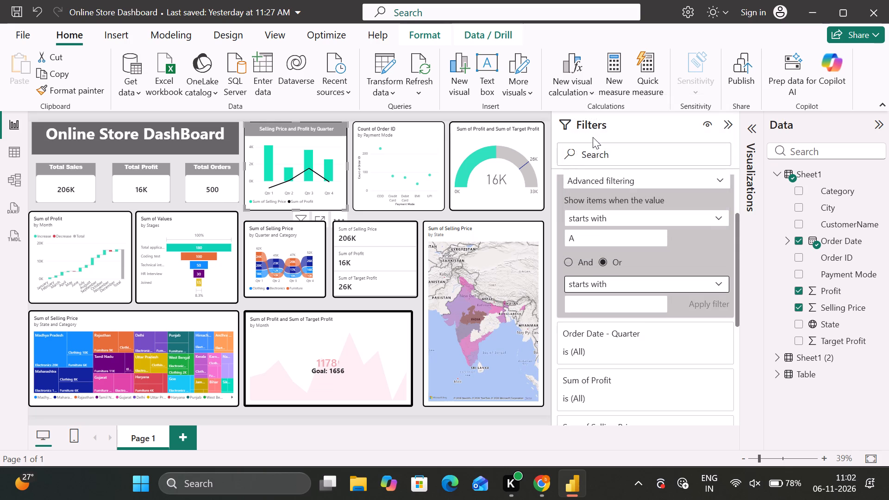
{"action": "left_click", "coordinate": [581, 308]}
{"action": "key", "text": "shift+b"}
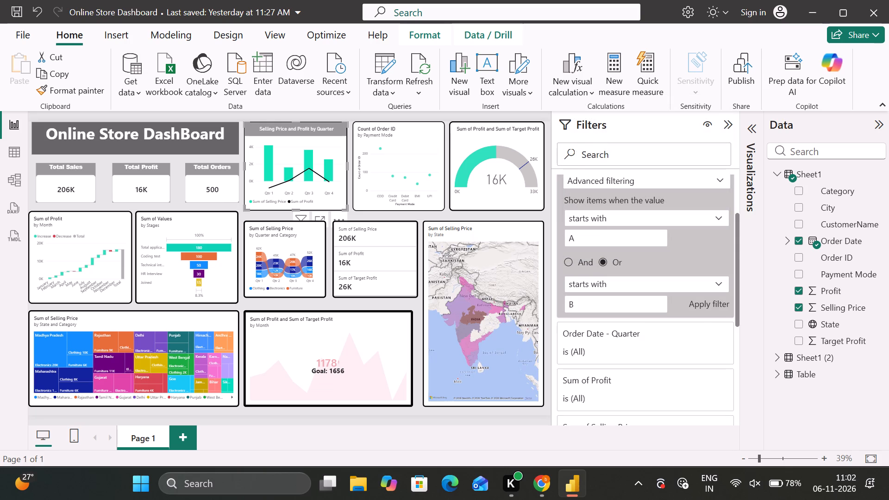
{"action": "left_click", "coordinate": [708, 306]}
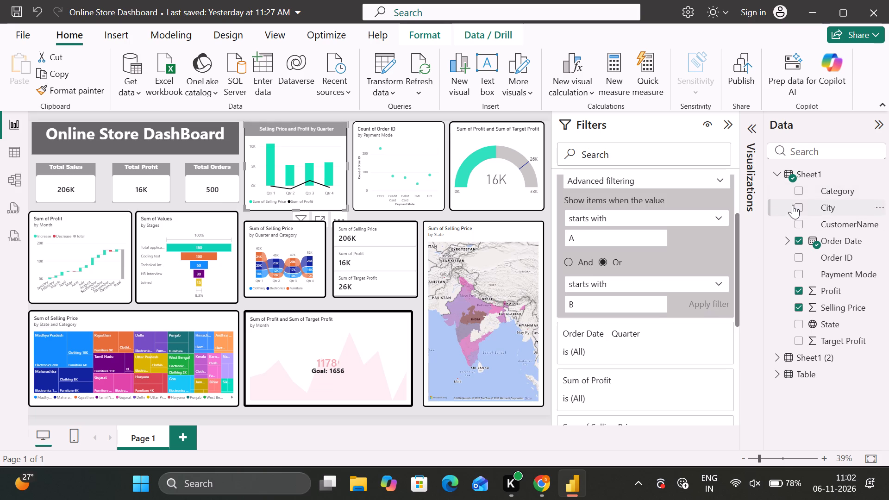
{"action": "scroll", "coordinate": [615, 357], "scroll_direction": "up", "scroll_amount": 4}
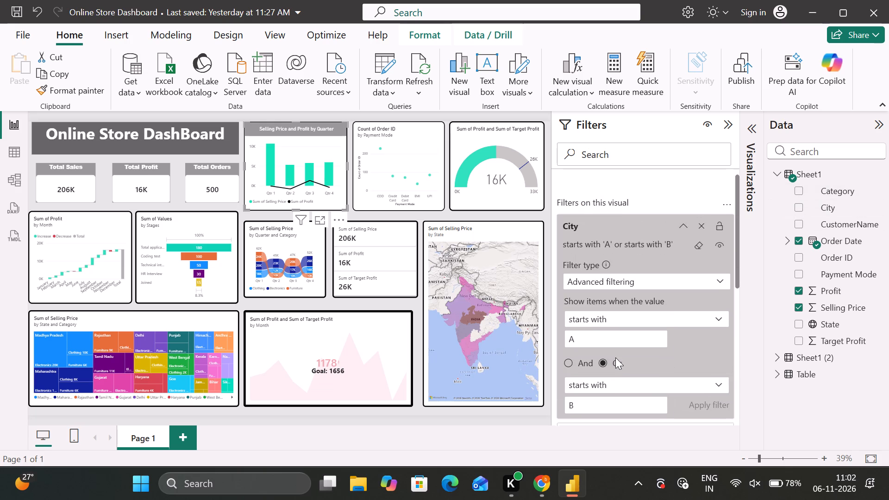
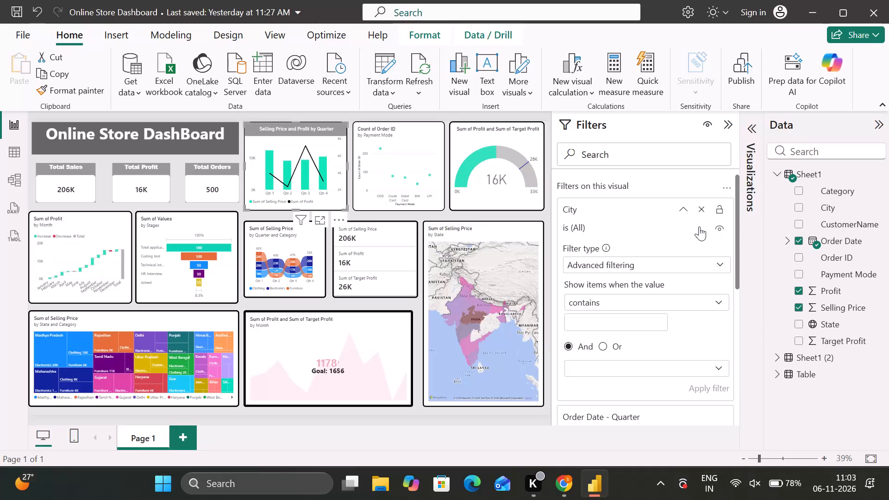
Remove the City filter from the visual-level filters of the Selling Price and Profit by Quarter chart.
{"action": "left_click", "coordinate": [702, 208]}
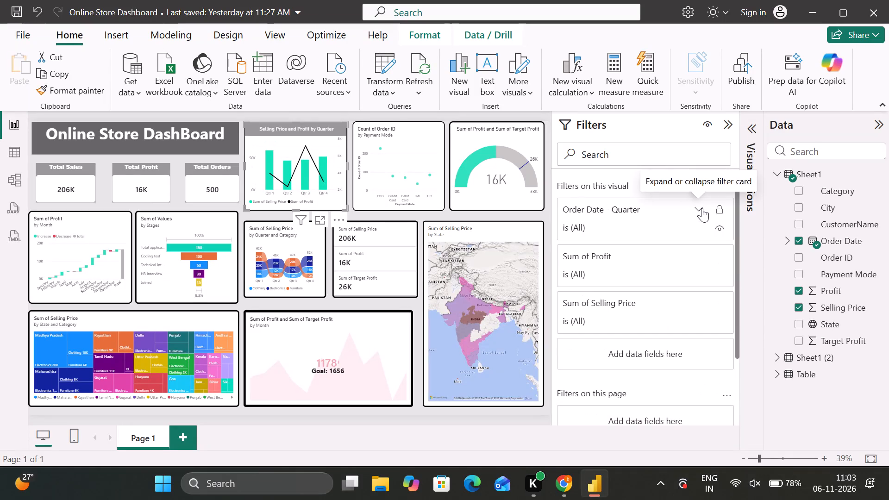
Expand the quarterly chart's Sum of Selling Price filter and examine its condition options.
{"action": "left_click", "coordinate": [630, 309]}
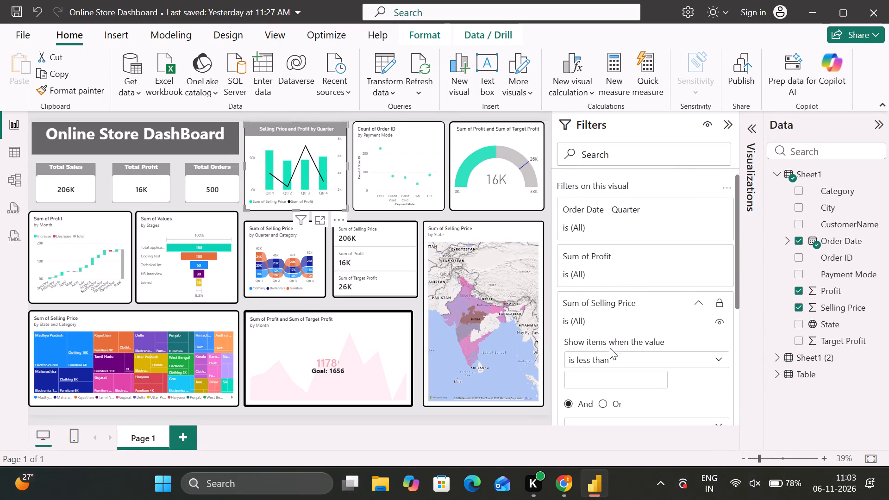
{"action": "scroll", "coordinate": [666, 344], "scroll_direction": "down", "scroll_amount": 2}
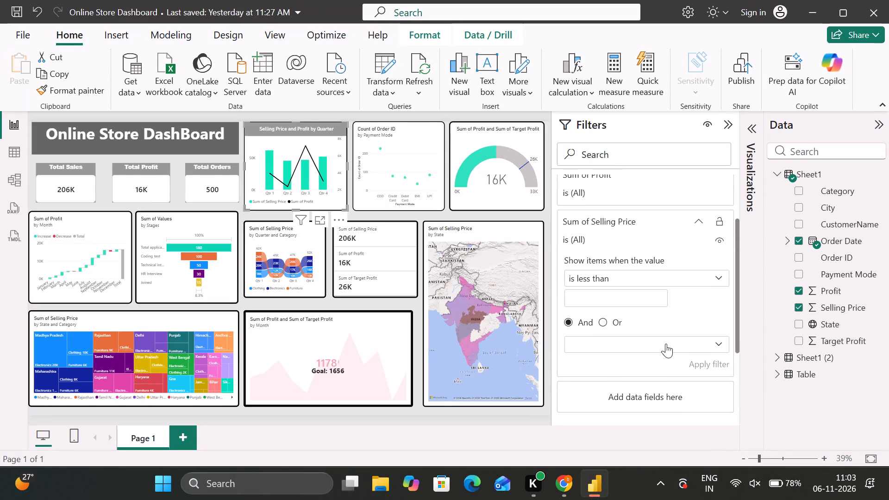
{"action": "scroll", "coordinate": [643, 284], "scroll_direction": "up", "scroll_amount": 2}
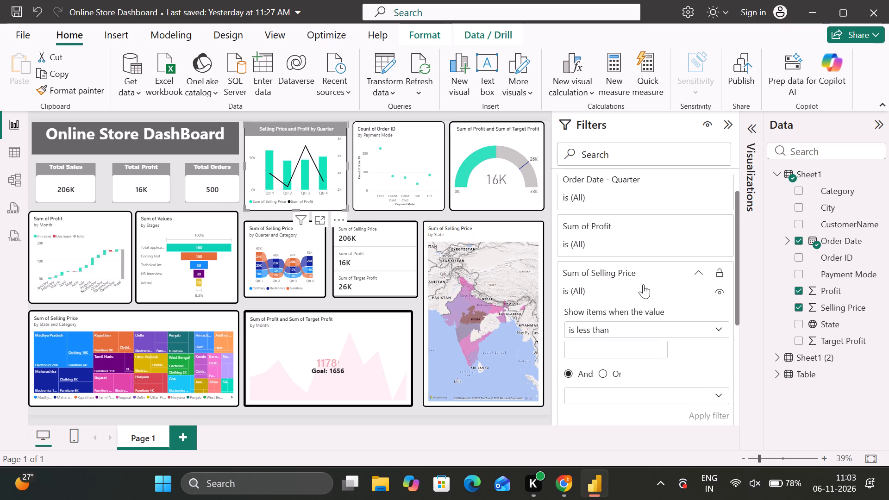
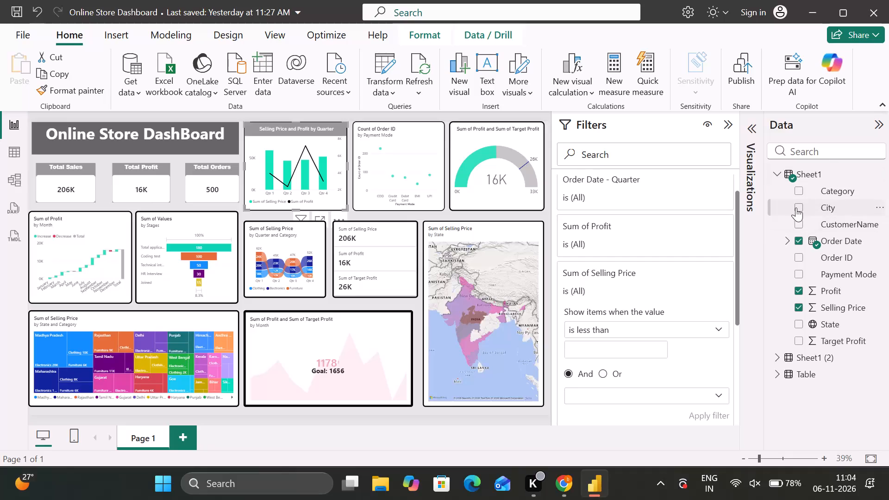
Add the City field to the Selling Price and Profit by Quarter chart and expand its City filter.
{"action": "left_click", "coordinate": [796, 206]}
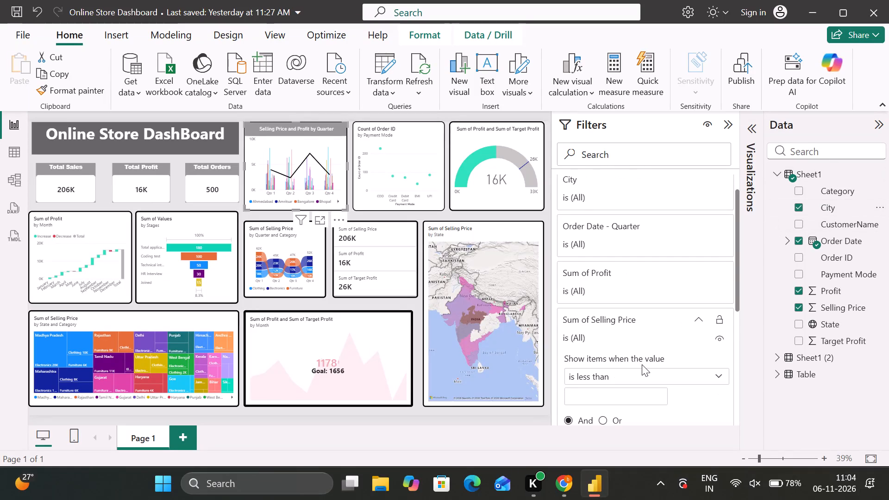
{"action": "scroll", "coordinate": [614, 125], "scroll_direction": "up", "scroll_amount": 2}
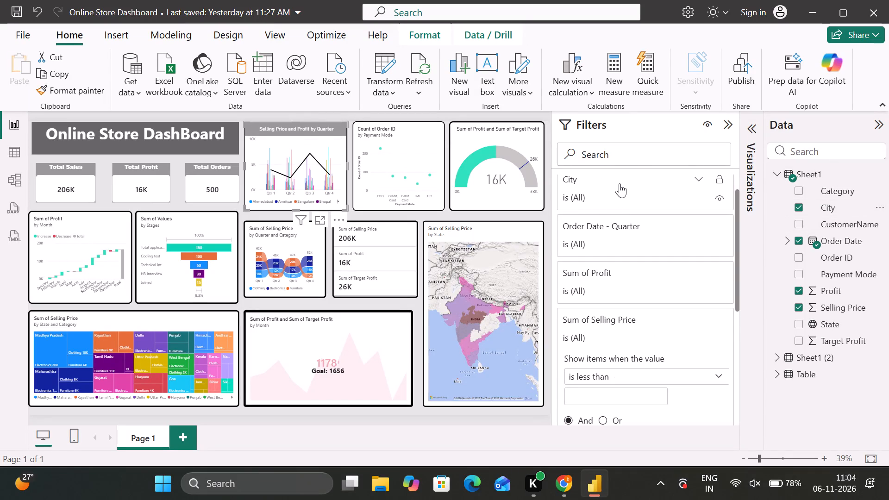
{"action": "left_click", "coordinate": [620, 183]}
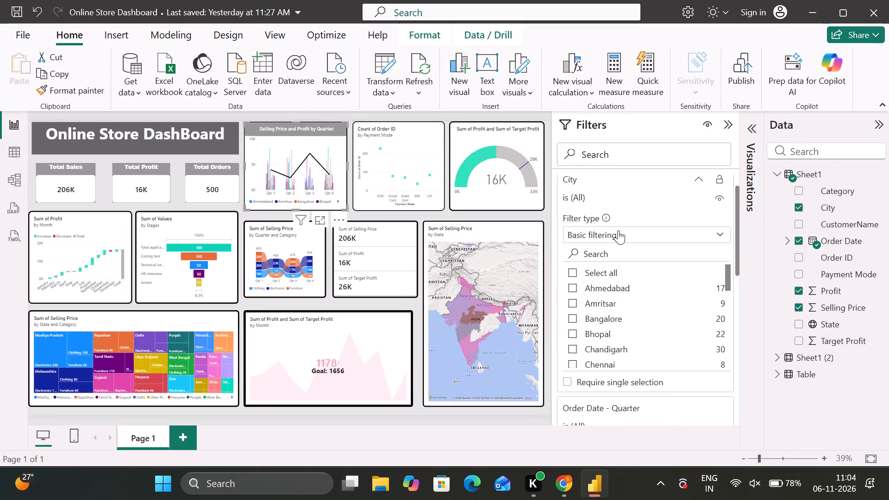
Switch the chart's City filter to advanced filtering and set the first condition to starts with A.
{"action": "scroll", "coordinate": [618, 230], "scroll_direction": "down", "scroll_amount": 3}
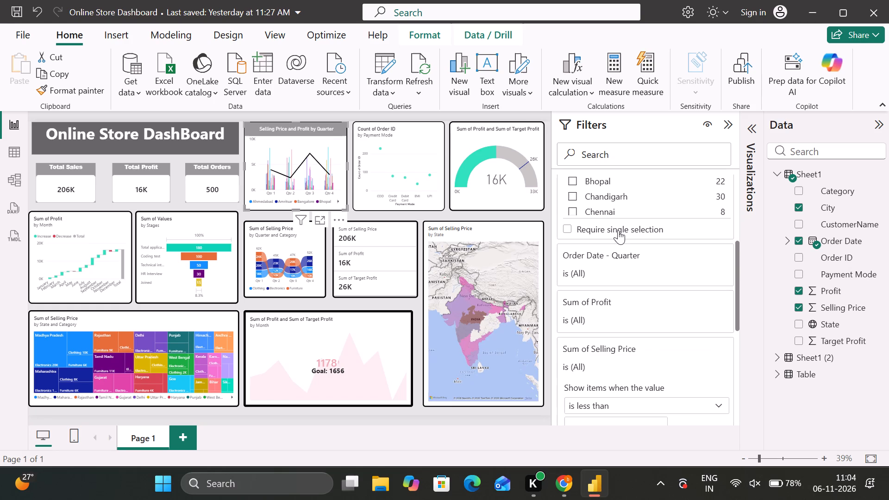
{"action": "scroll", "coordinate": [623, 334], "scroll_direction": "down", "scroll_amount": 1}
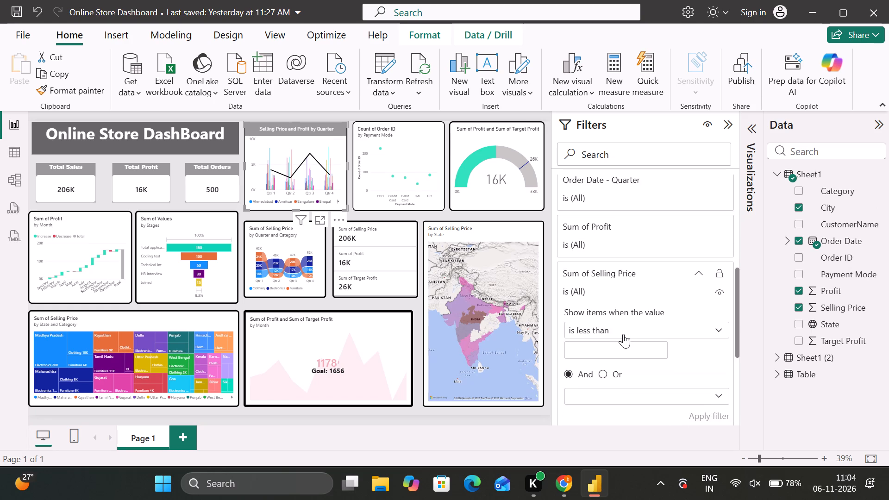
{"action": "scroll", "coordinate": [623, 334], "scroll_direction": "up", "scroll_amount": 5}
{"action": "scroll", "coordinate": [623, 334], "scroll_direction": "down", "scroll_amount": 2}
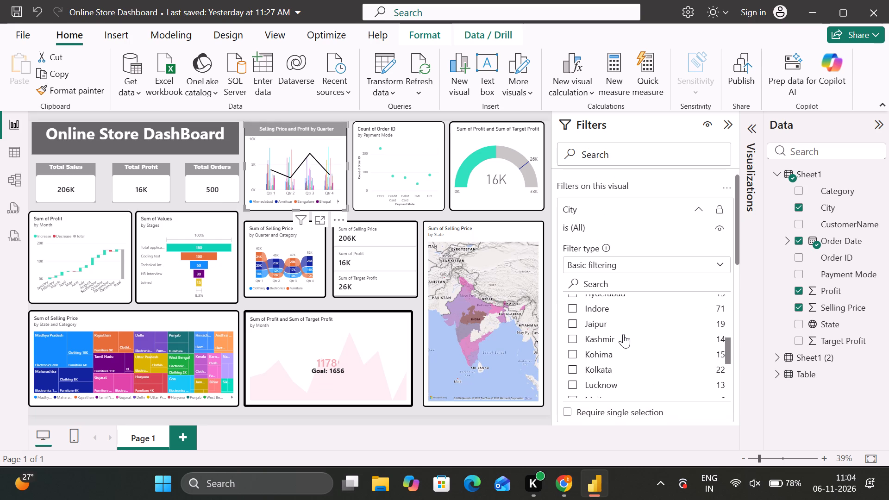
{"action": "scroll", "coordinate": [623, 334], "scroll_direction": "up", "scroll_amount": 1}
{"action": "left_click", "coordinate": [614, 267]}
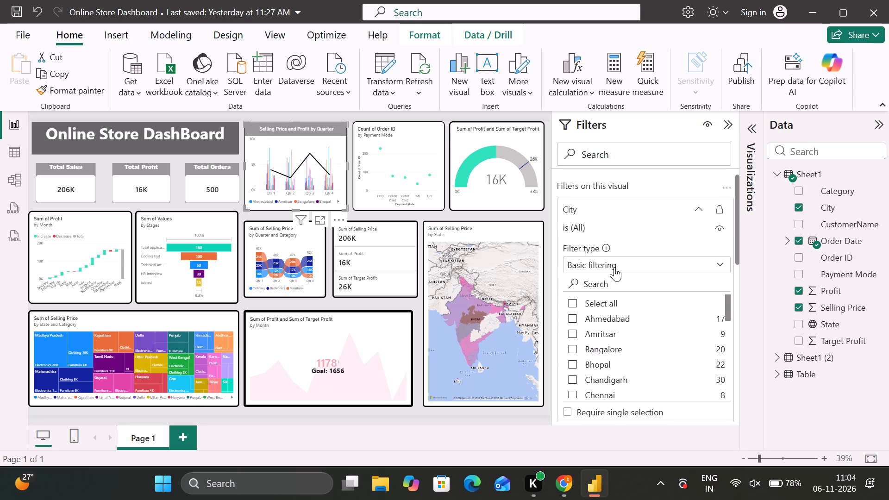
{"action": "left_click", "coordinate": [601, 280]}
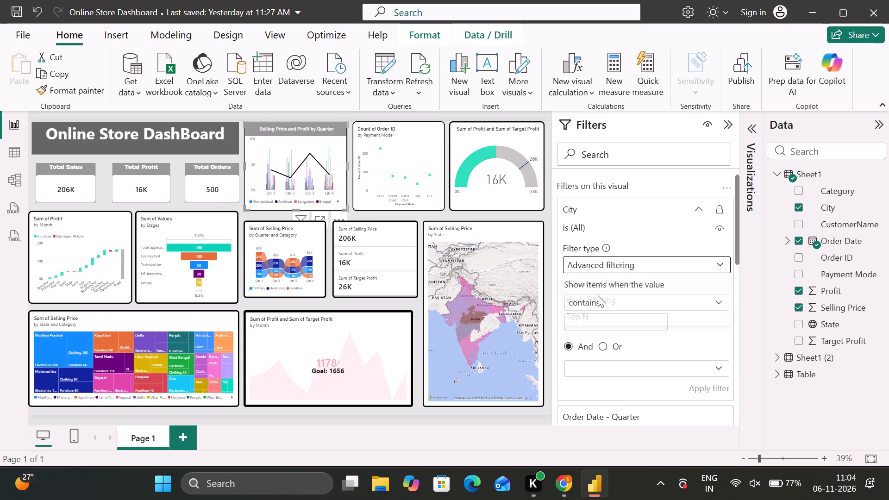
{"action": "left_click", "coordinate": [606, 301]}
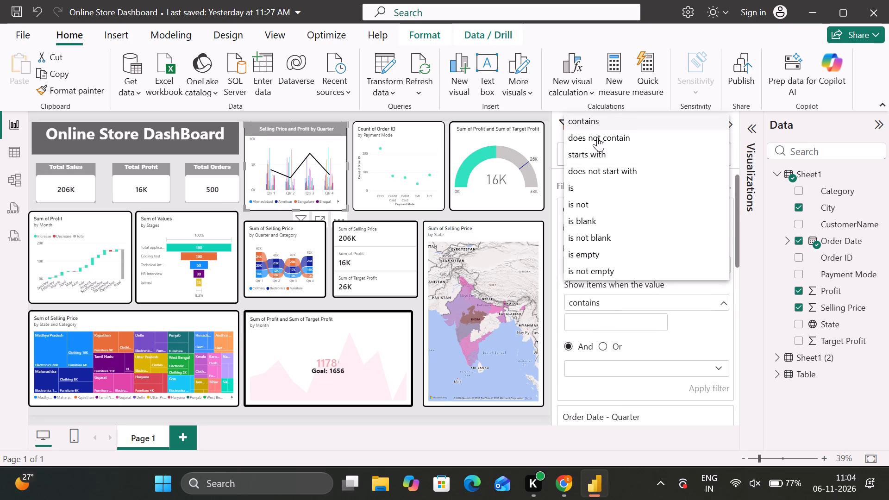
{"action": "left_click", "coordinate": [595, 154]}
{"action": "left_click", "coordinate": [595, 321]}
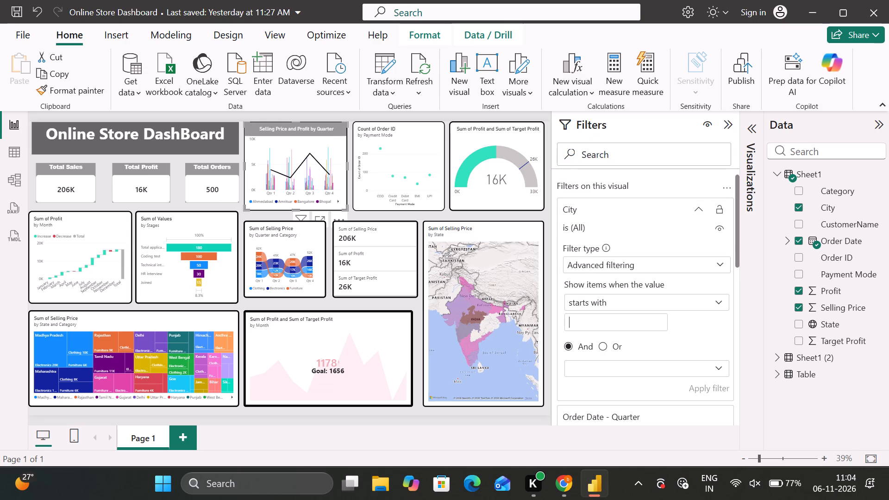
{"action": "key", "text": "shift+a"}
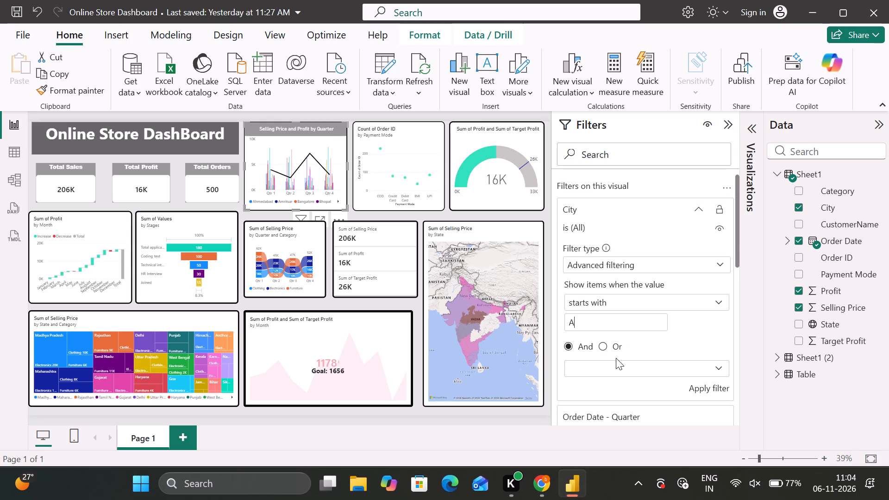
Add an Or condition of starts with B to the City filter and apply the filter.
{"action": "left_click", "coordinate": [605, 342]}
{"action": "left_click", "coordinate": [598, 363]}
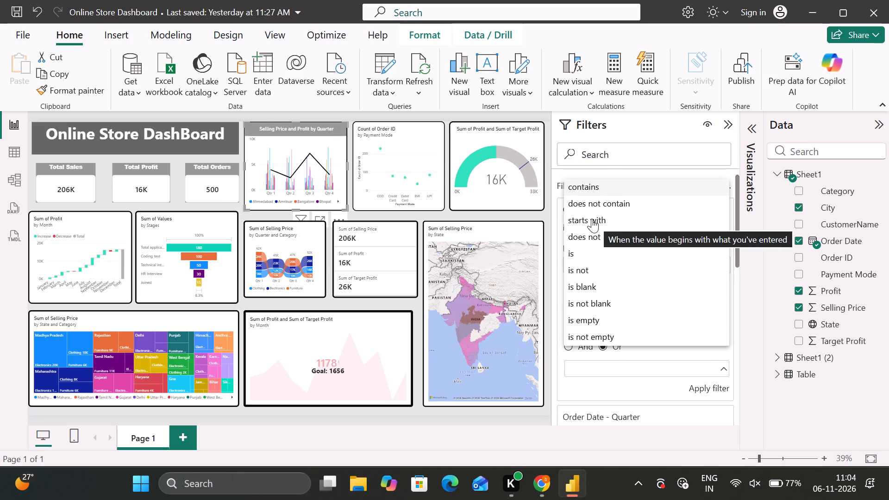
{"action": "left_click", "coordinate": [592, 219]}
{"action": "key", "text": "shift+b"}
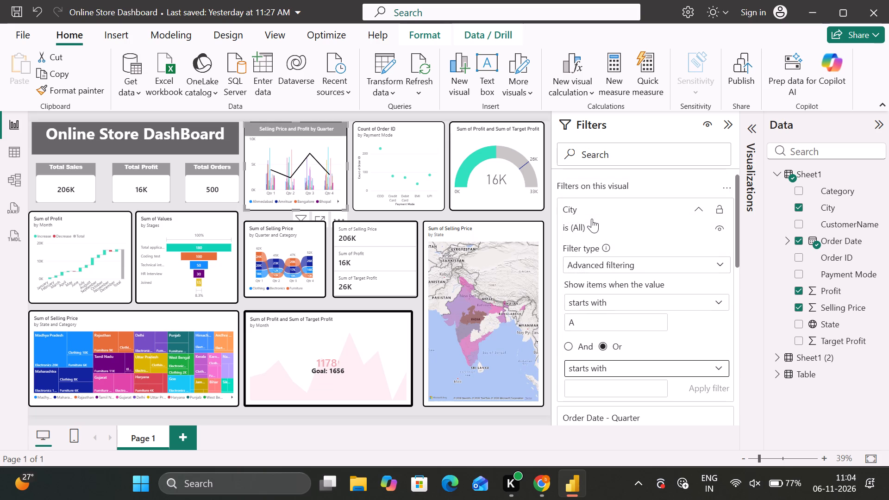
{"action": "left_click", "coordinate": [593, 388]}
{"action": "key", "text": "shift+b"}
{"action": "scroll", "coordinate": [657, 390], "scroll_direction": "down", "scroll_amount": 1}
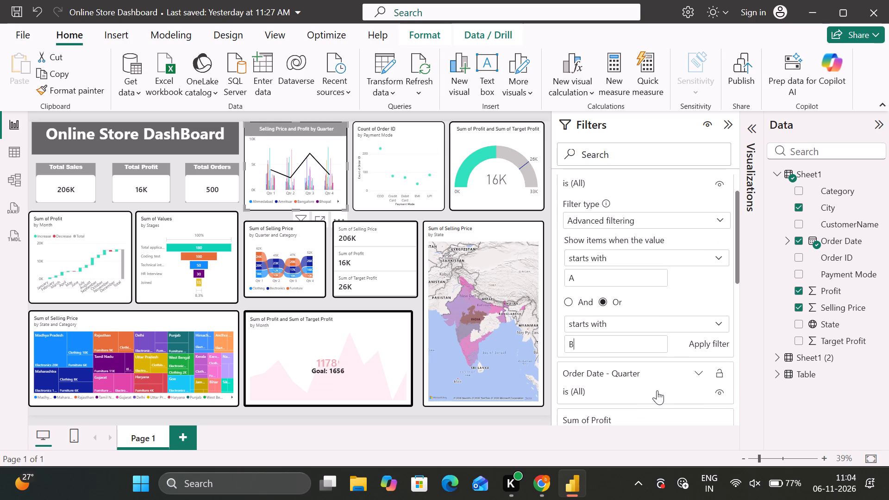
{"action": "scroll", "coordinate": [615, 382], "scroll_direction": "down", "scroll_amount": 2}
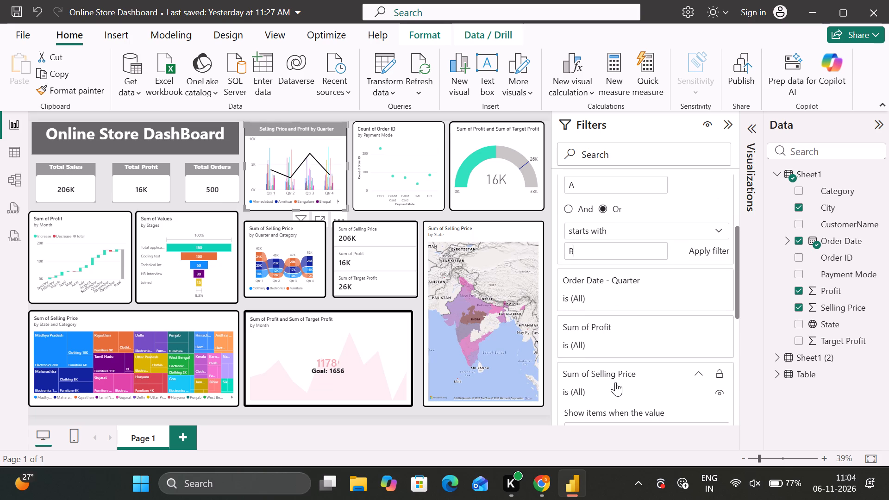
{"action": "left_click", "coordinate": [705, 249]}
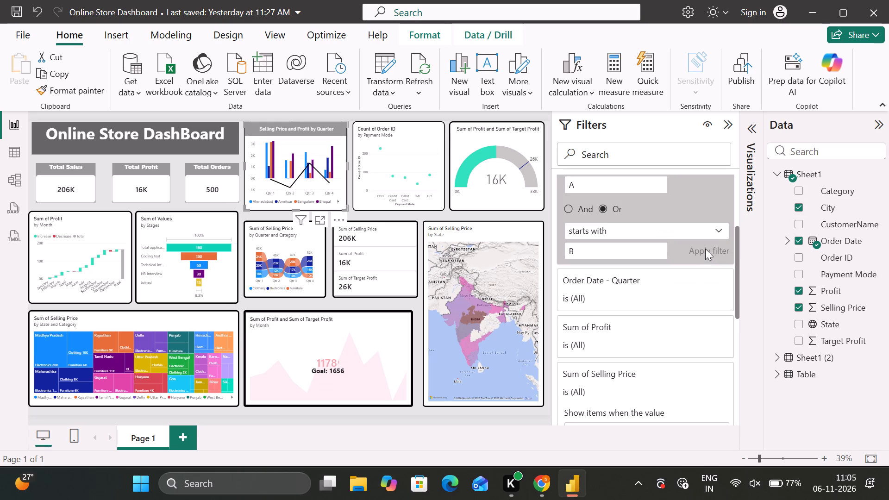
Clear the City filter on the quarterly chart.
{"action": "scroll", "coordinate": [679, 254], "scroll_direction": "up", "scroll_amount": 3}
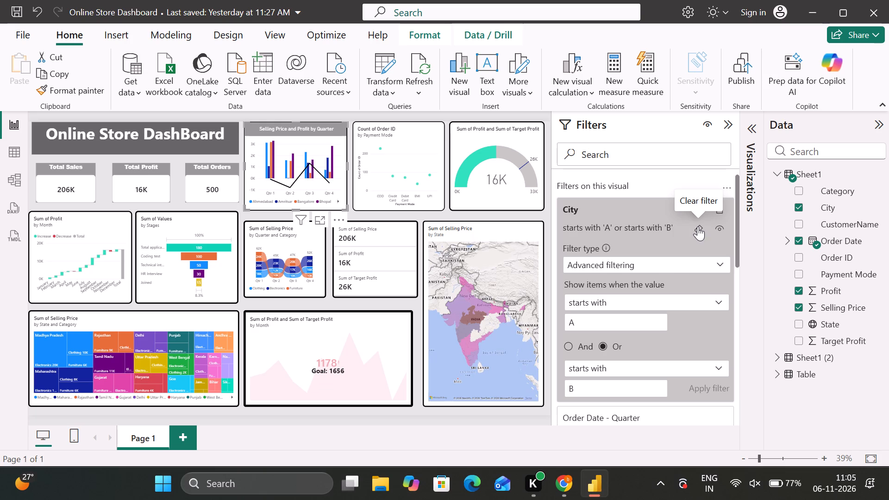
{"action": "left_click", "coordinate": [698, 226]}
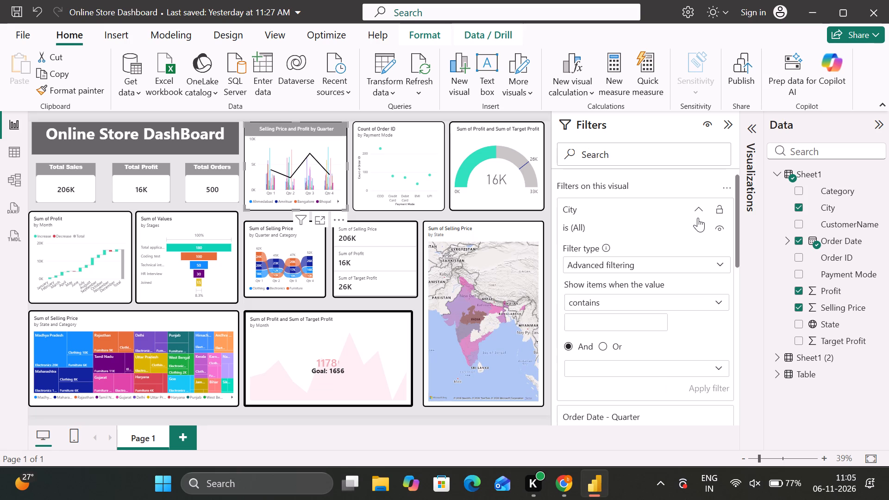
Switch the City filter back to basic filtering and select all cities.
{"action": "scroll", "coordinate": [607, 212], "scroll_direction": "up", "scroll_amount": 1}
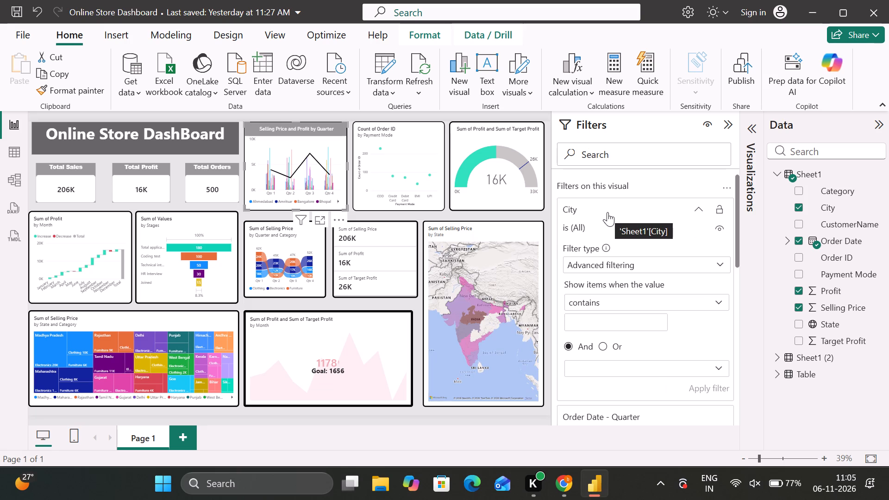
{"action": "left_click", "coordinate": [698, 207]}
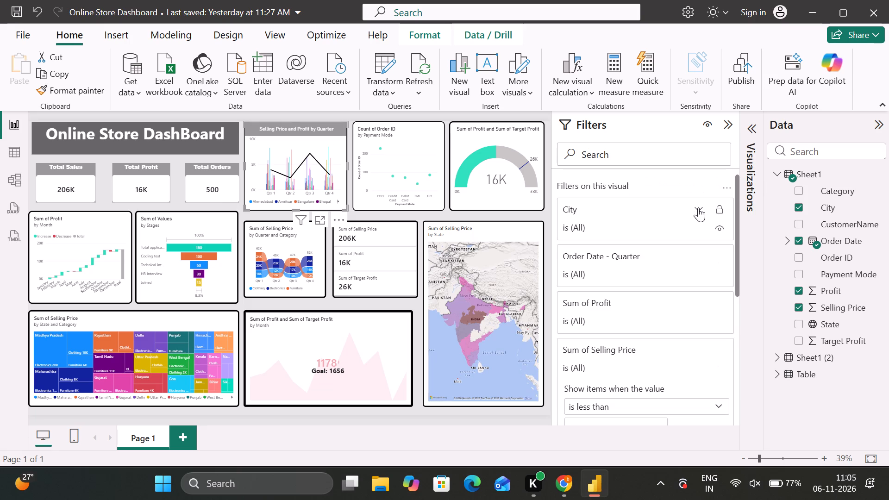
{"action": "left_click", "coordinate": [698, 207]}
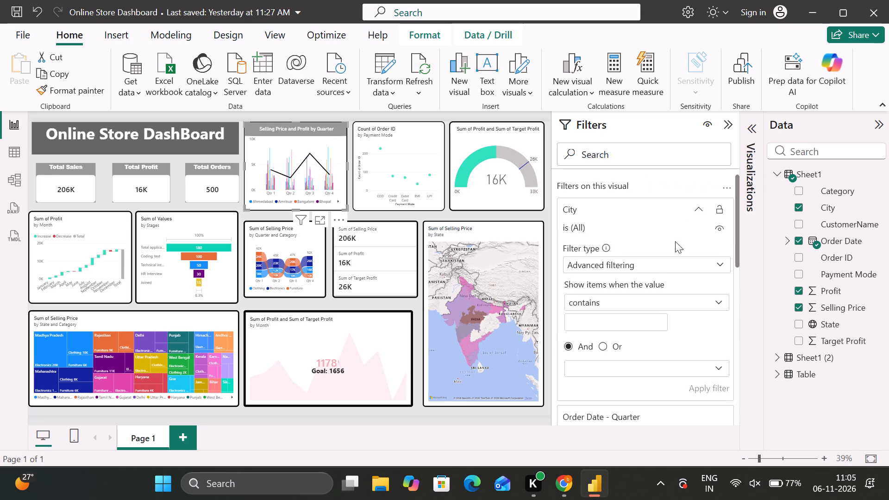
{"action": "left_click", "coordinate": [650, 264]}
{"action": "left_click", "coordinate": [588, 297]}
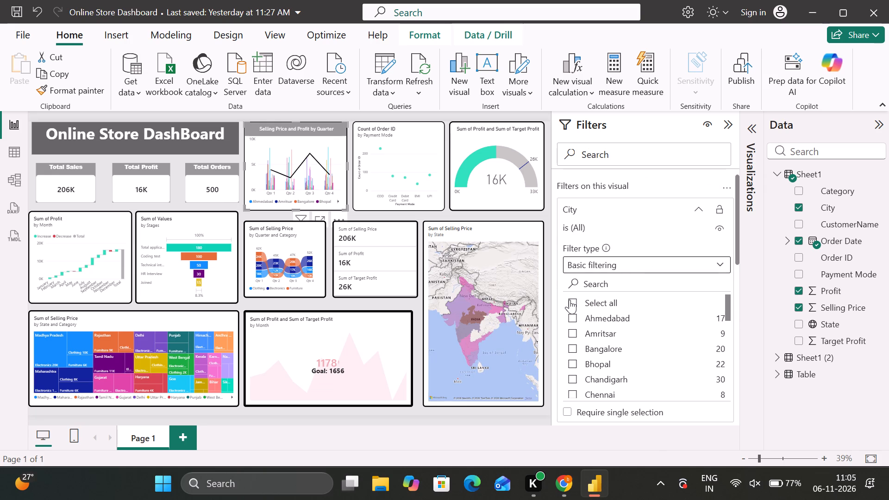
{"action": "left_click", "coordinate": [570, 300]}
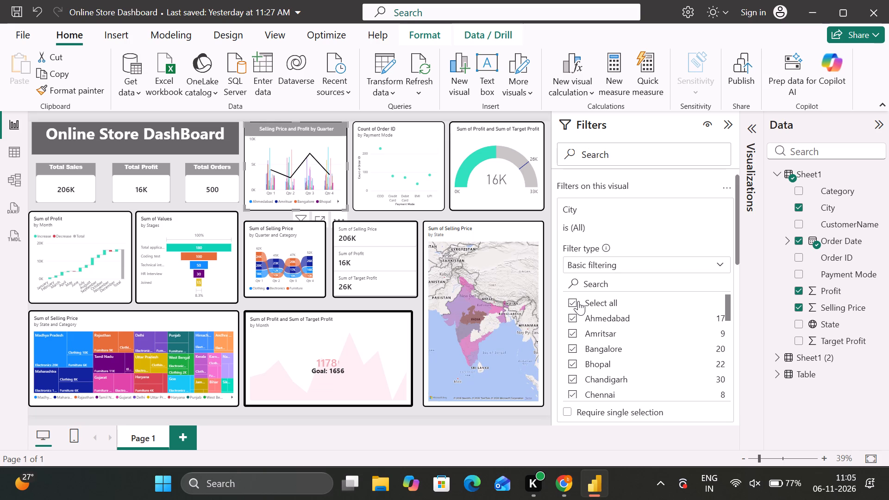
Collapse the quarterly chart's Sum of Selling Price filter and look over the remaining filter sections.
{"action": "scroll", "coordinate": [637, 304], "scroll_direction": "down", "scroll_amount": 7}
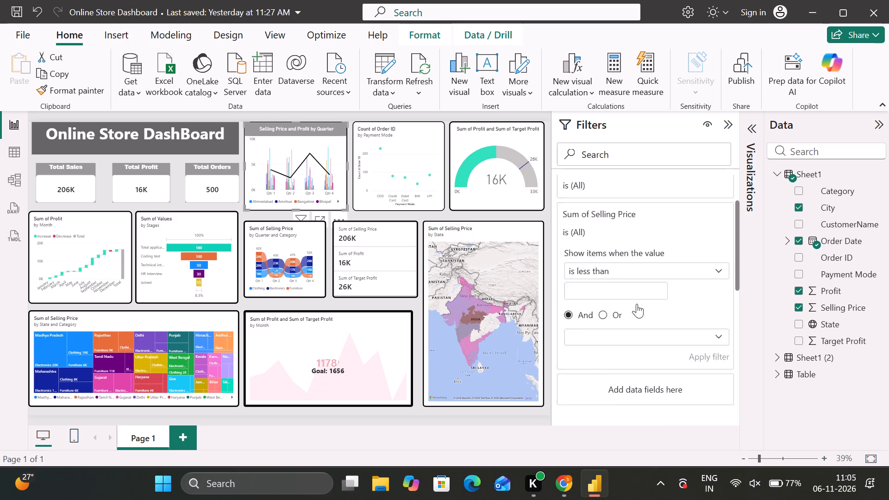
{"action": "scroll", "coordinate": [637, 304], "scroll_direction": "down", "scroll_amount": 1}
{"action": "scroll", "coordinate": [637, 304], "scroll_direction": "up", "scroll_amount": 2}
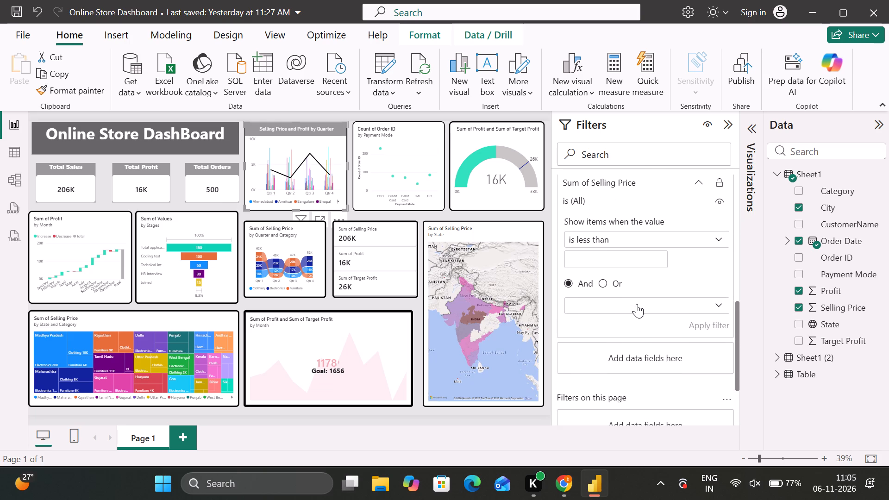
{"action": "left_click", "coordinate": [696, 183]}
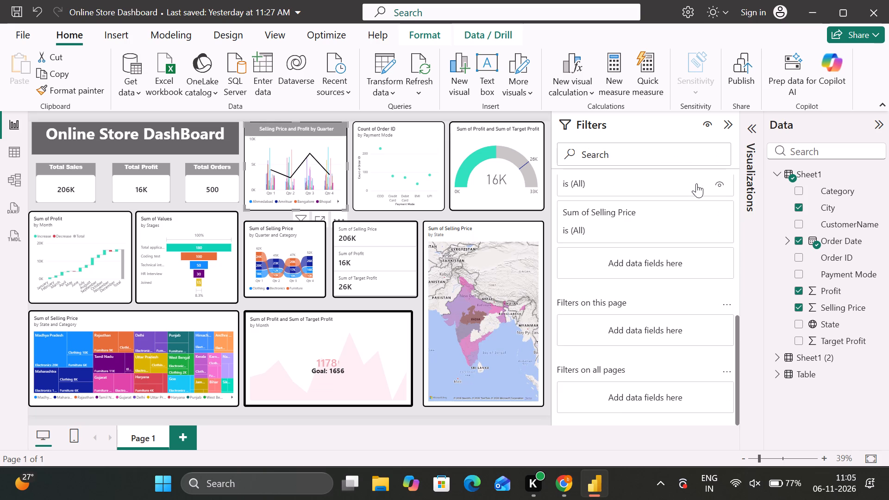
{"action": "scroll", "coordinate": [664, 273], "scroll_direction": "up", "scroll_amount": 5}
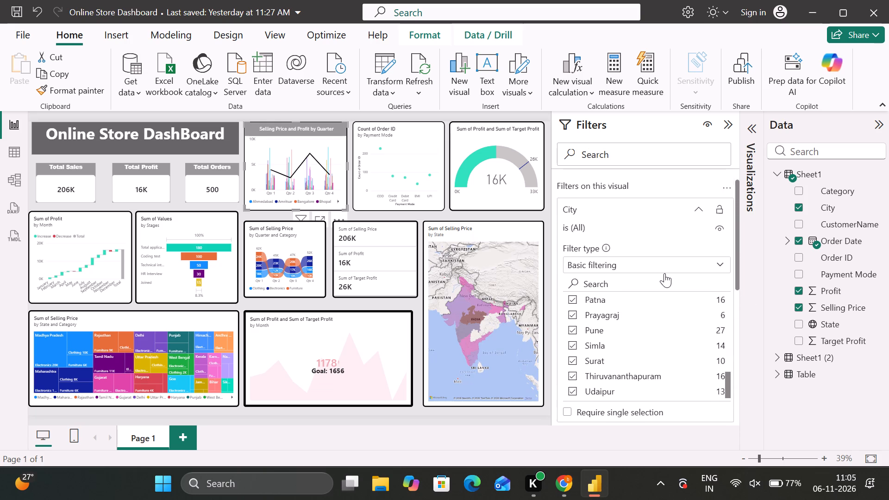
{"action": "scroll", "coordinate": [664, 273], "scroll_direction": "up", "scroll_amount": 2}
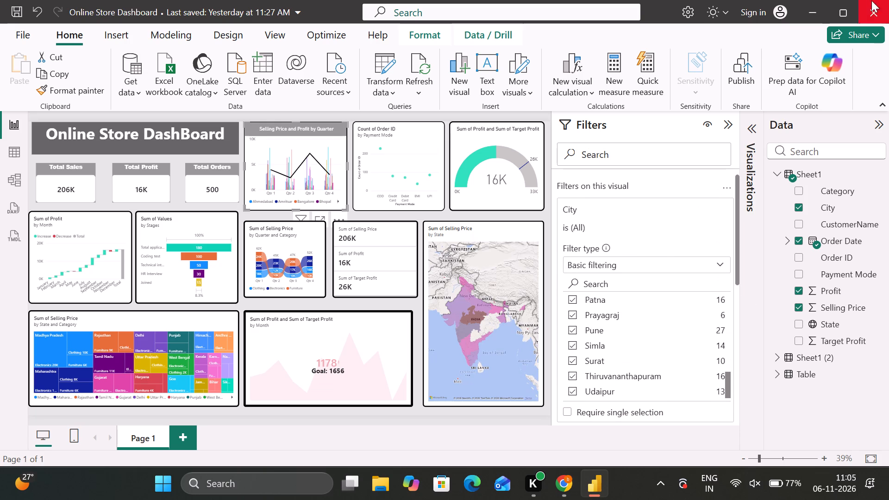
Close the Online Store Dashboard report without saving the changes.
{"action": "left_click", "coordinate": [864, 16]}
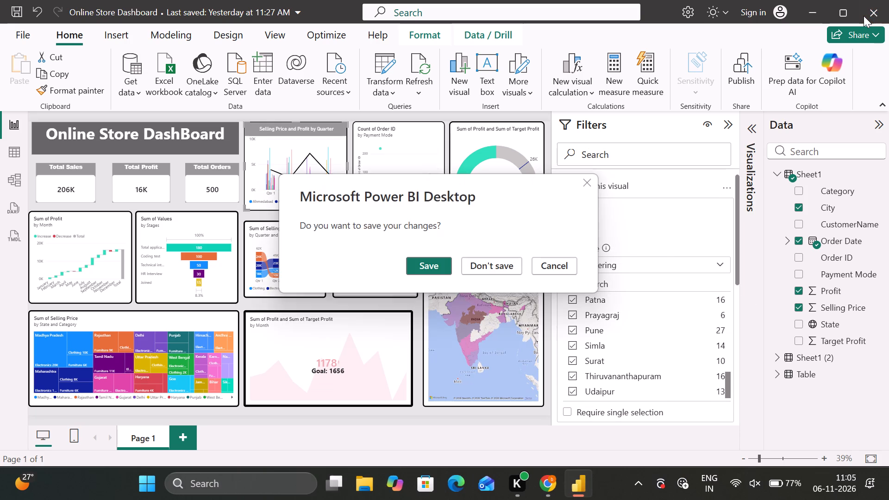
{"action": "left_click", "coordinate": [498, 262]}
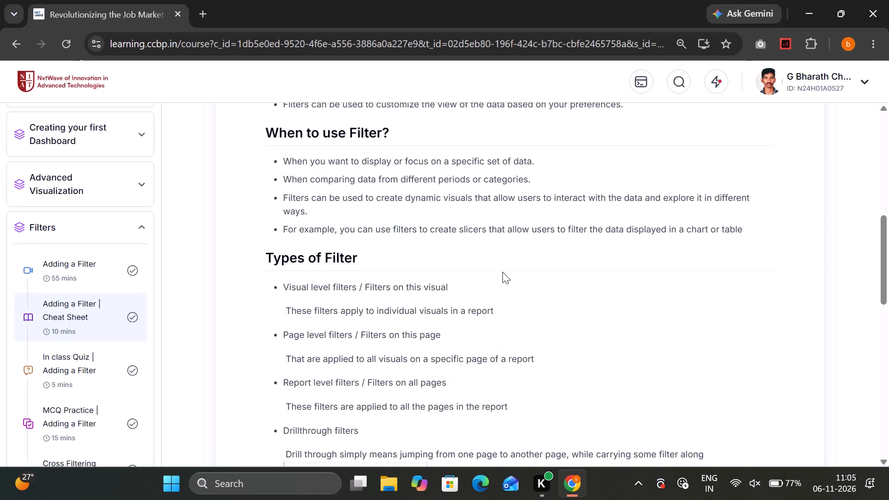
Relaunch Power BI Desktop and reopen the recent report Online Store Dashboard.pbix.
{"action": "type", "text": "powe"}
{"action": "key", "text": "Return"}
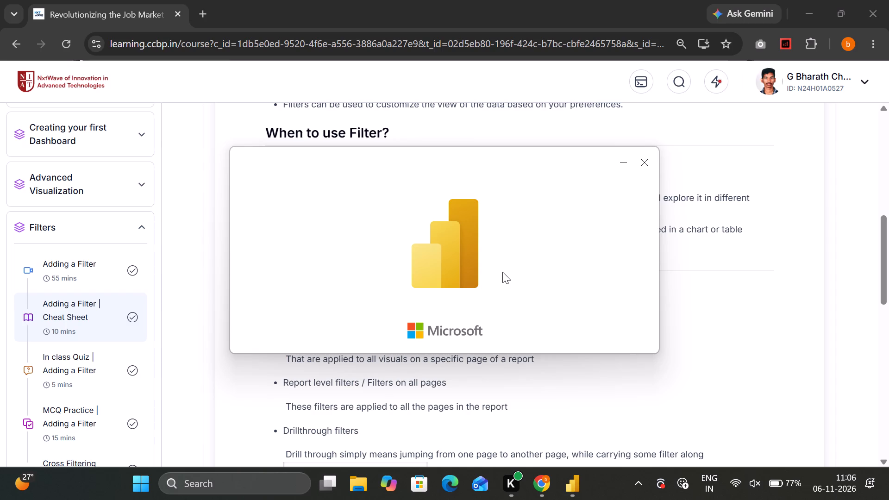
{"action": "scroll", "coordinate": [338, 326], "scroll_direction": "down", "scroll_amount": 2}
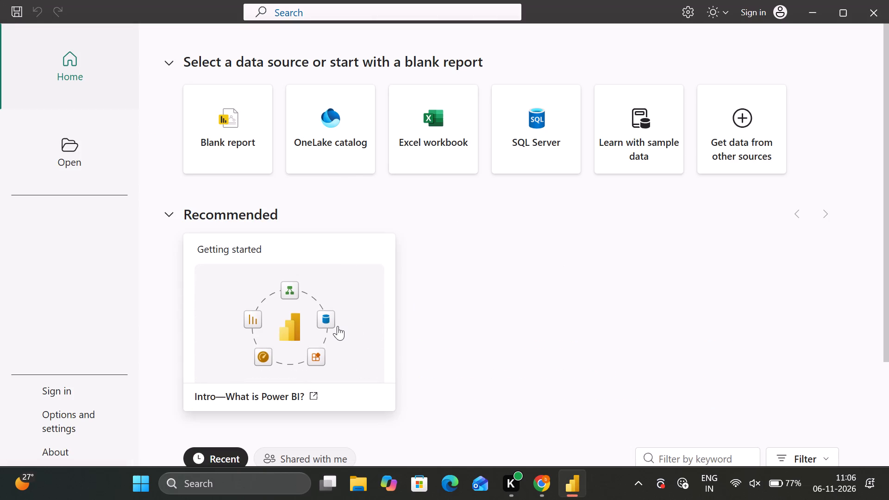
{"action": "scroll", "coordinate": [535, 287], "scroll_direction": "down", "scroll_amount": 2}
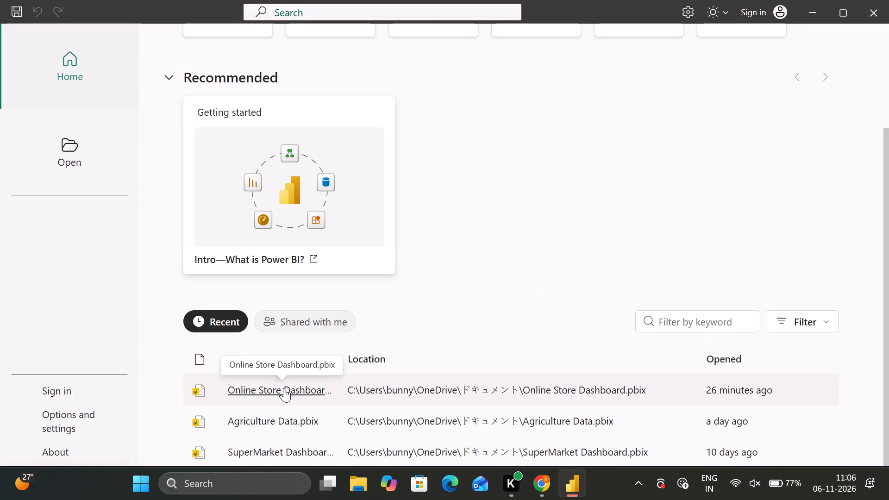
{"action": "left_click", "coordinate": [284, 388]}
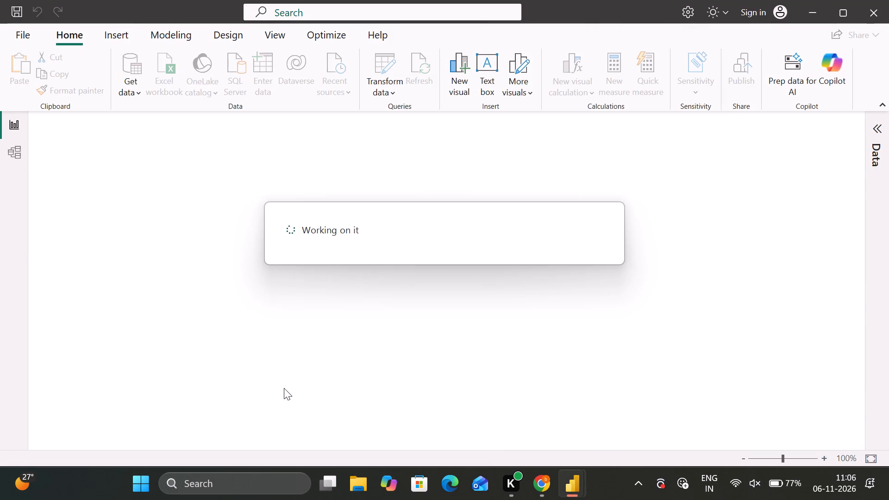
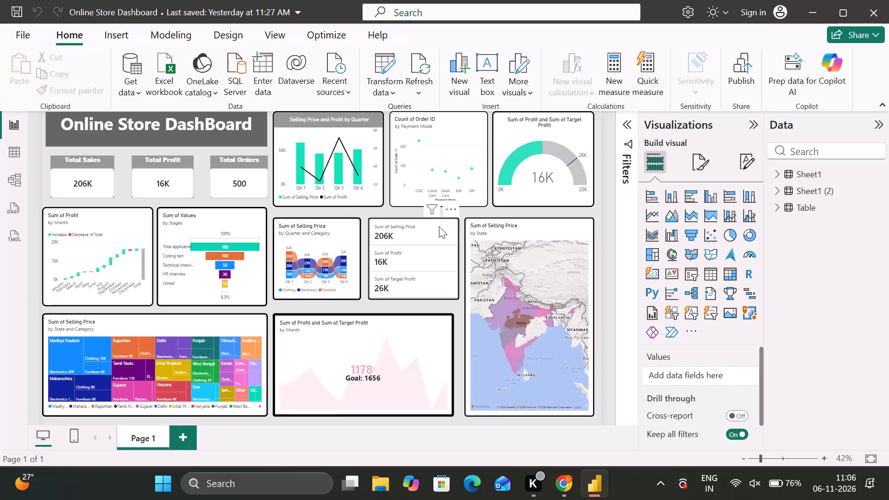
Save the reopened Online Store Dashboard report, leaving no visual selected on the page.
{"action": "left_click", "coordinate": [442, 306]}
{"action": "key", "text": "ctrl+a"}
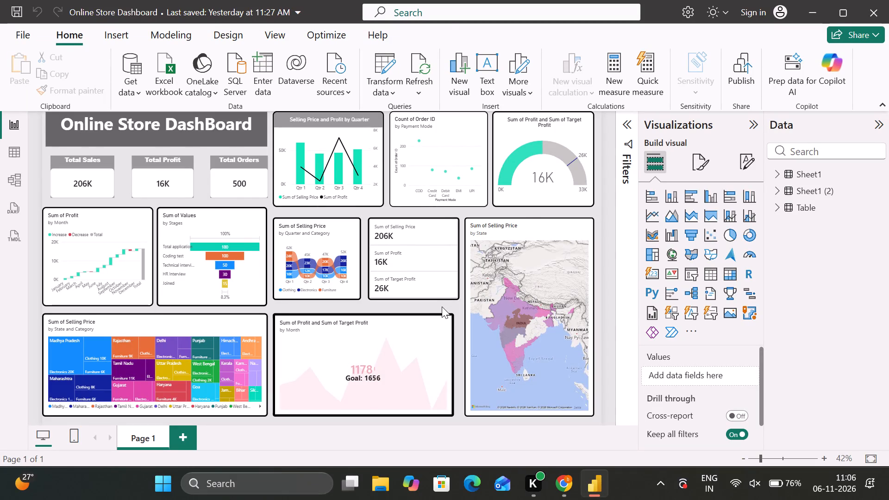
{"action": "key", "text": "ctrl+s"}
{"action": "left_click", "coordinate": [354, 303]}
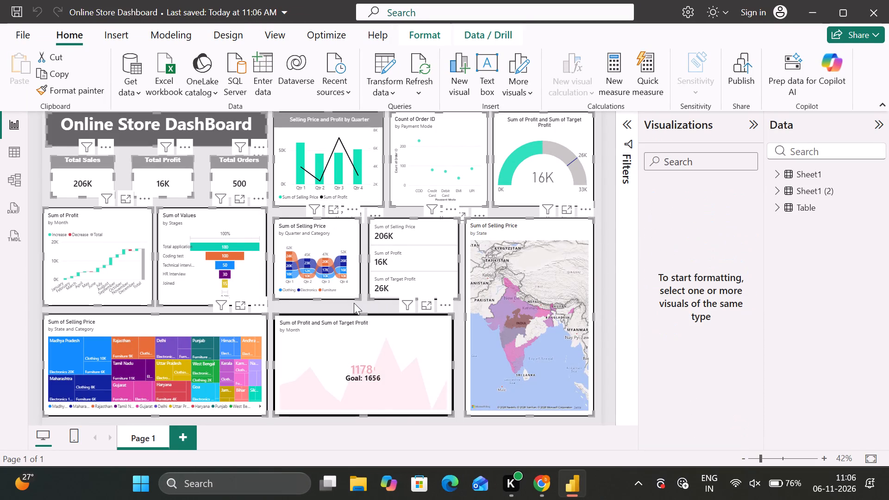
{"action": "key", "text": "ctrl+s"}
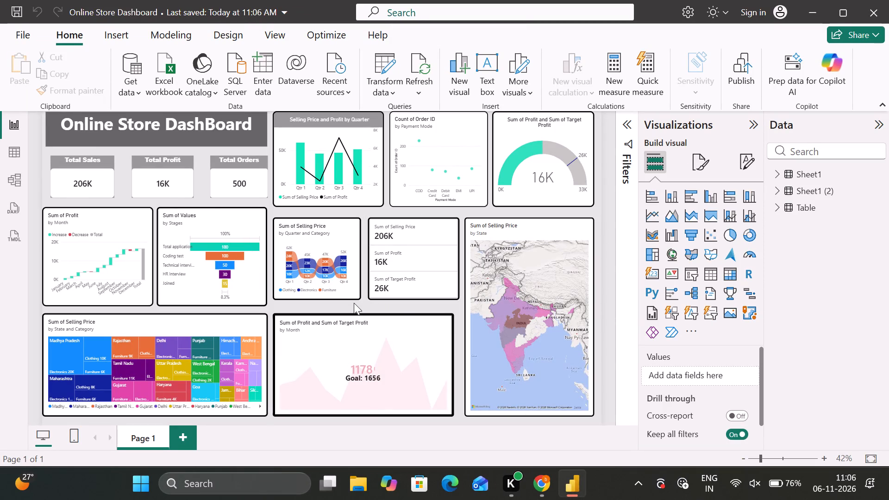
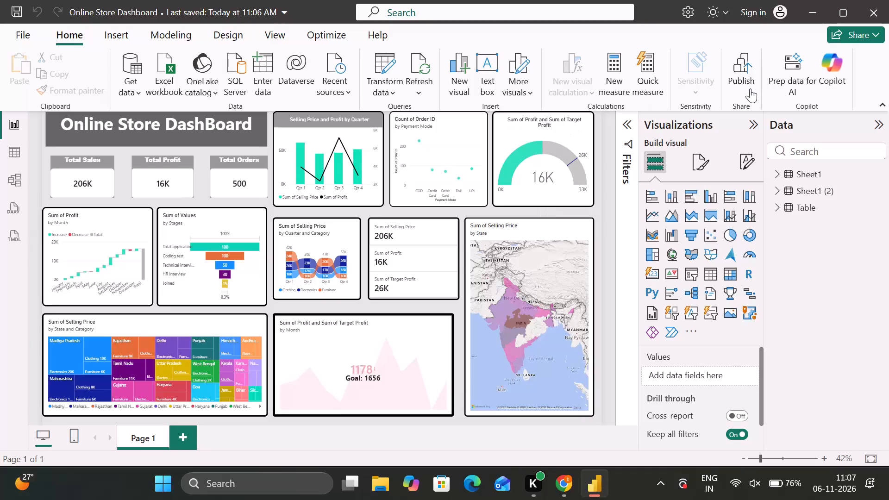
Collapse the Visualizations pane and expand the Filters pane beside the report page.
{"action": "left_click", "coordinate": [757, 125]}
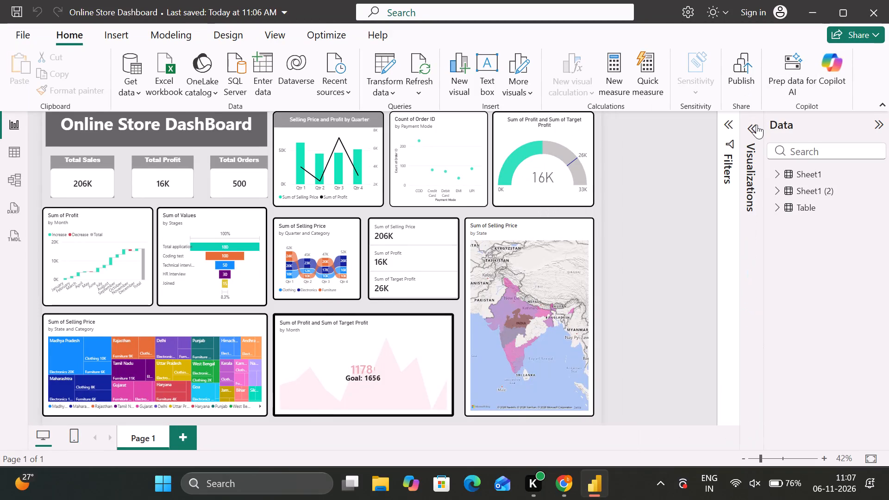
{"action": "left_click", "coordinate": [732, 129]}
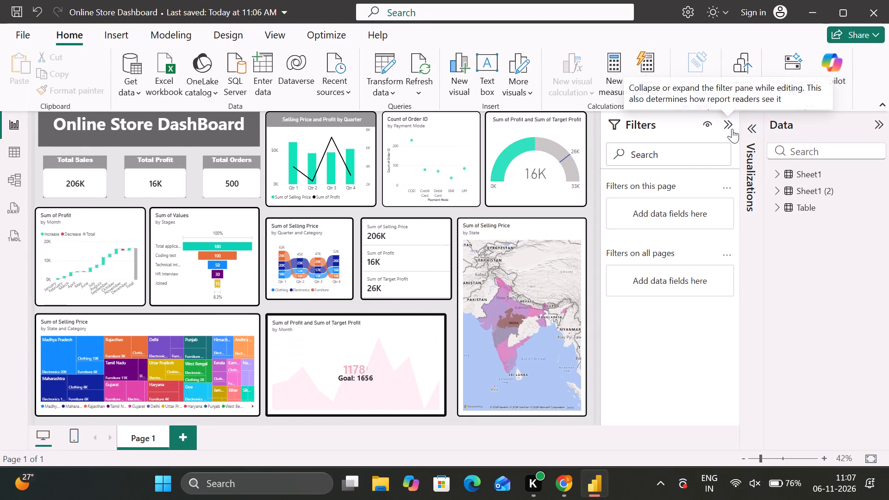
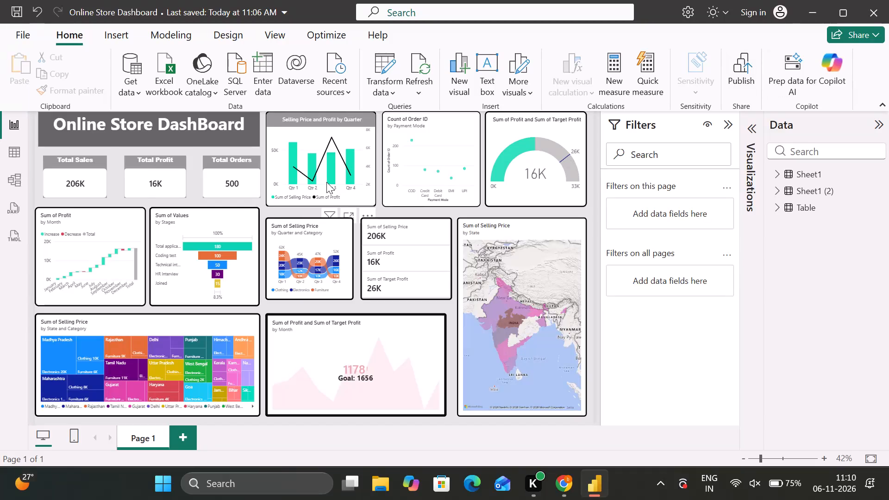
Select the Selling Price and Profit by Quarter chart to bring up its visual-level filters.
{"action": "left_click", "coordinate": [320, 165]}
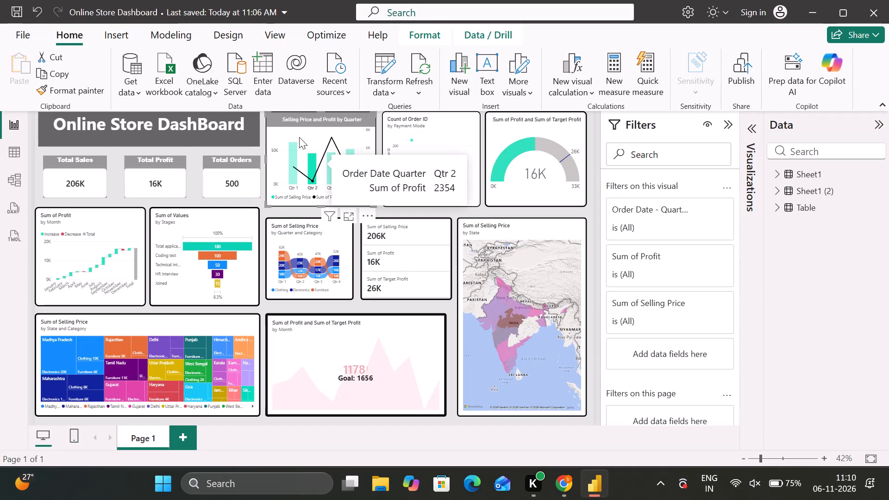
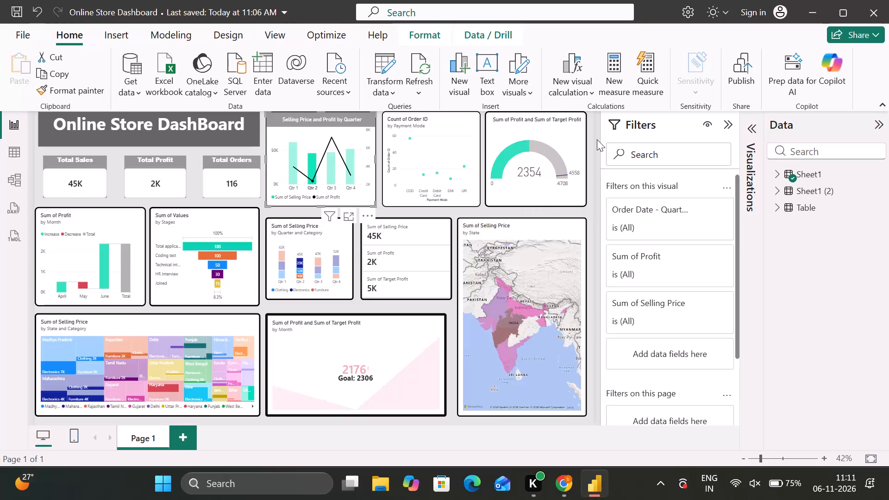
Clear the Qtr 2 cross-filter applied from the Selling Price and Profit by Quarter chart.
{"action": "double_click", "coordinate": [312, 157]}
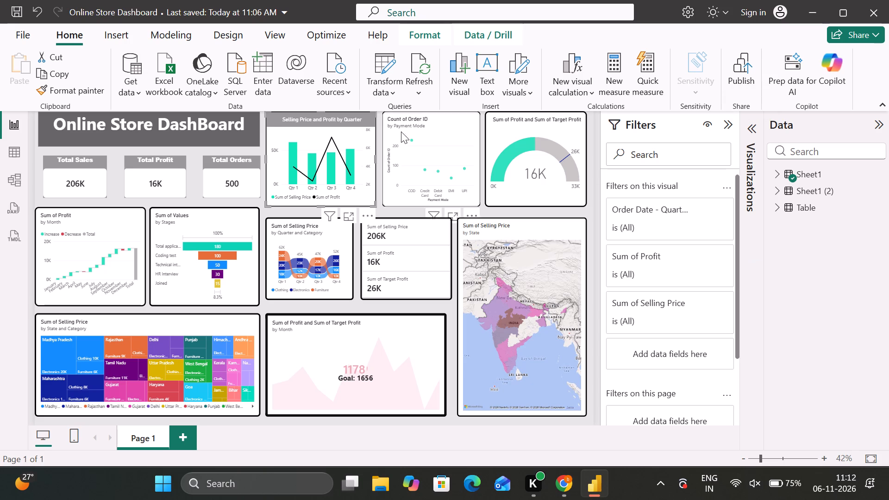
Select the Sum of Profit by Month waterfall chart to bring up its visual-level filters.
{"action": "left_click", "coordinate": [115, 215]}
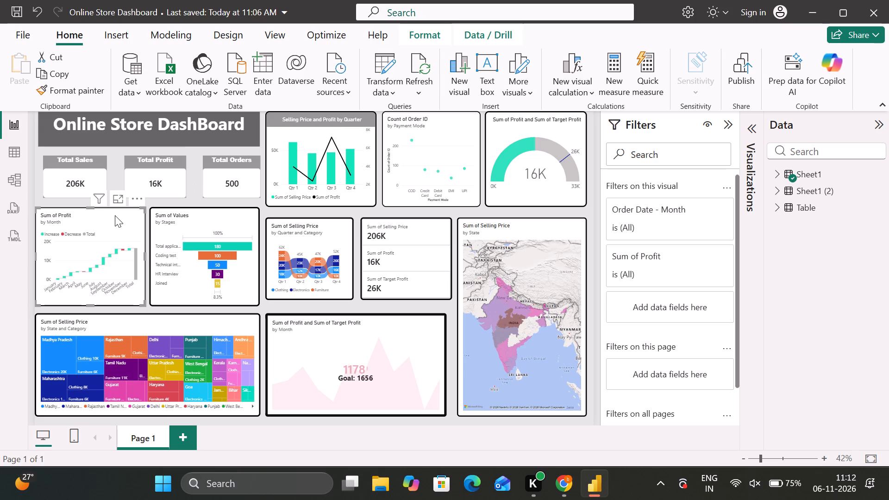
{"action": "left_click", "coordinate": [115, 224]}
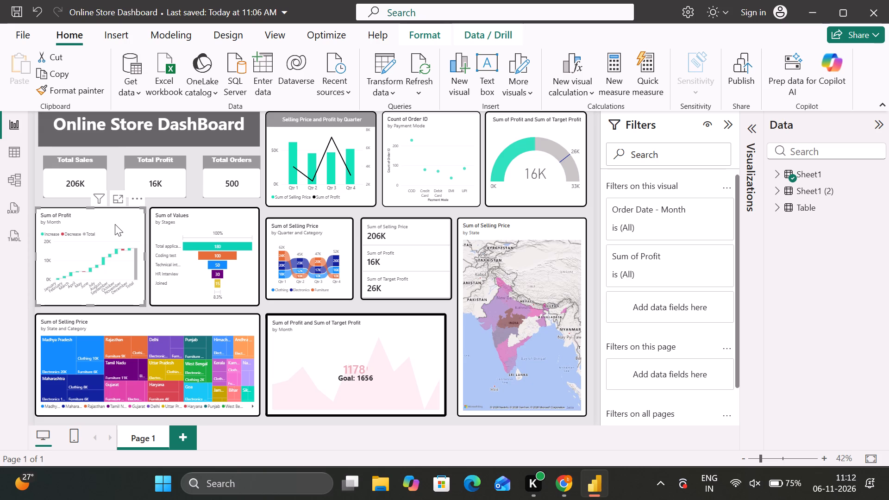
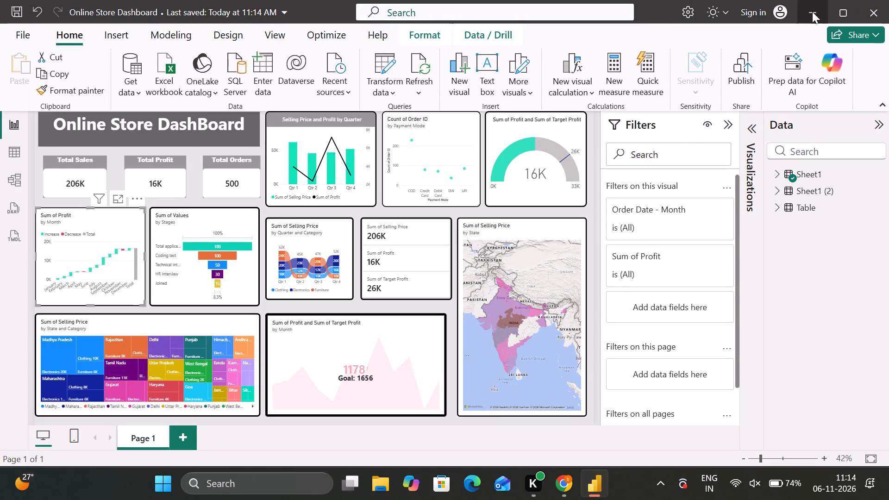
Switch to the course page in Chrome to consult the notes on the types of filter.
{"action": "left_click", "coordinate": [569, 487]}
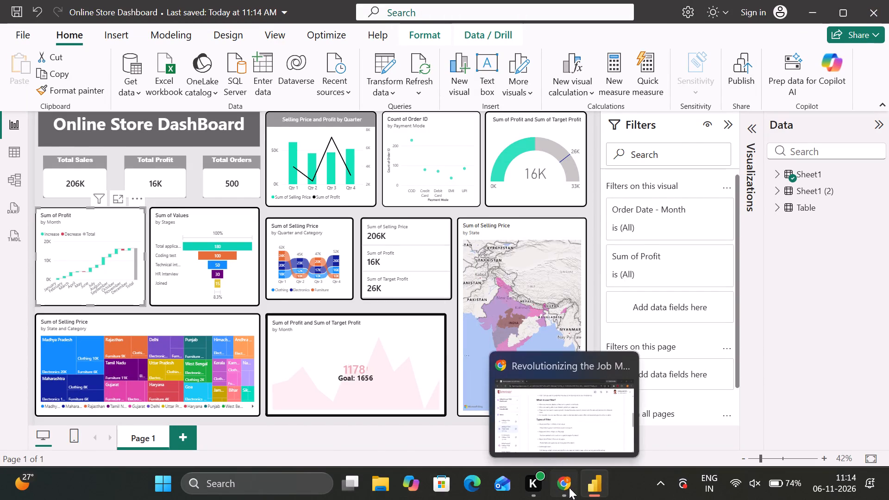
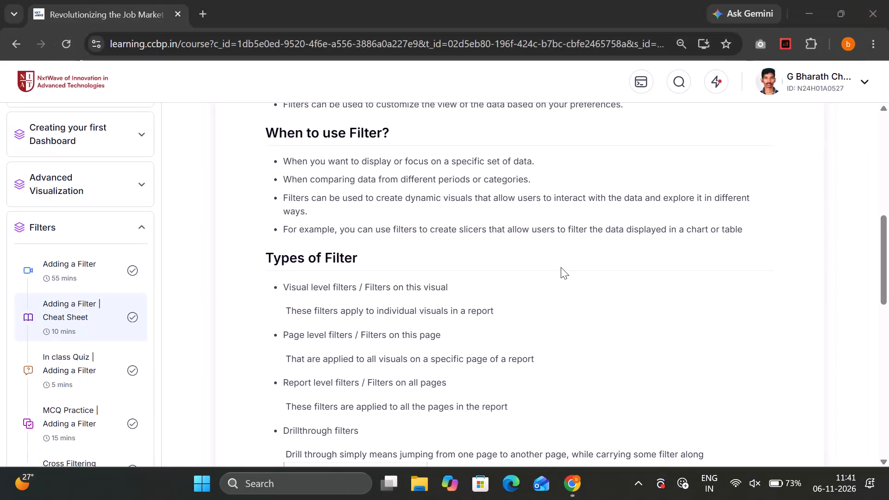
Make the Chrome window with the Adding a Filter cheat sheet active at the Types of Filter notes.
{"action": "left_click", "coordinate": [561, 267]}
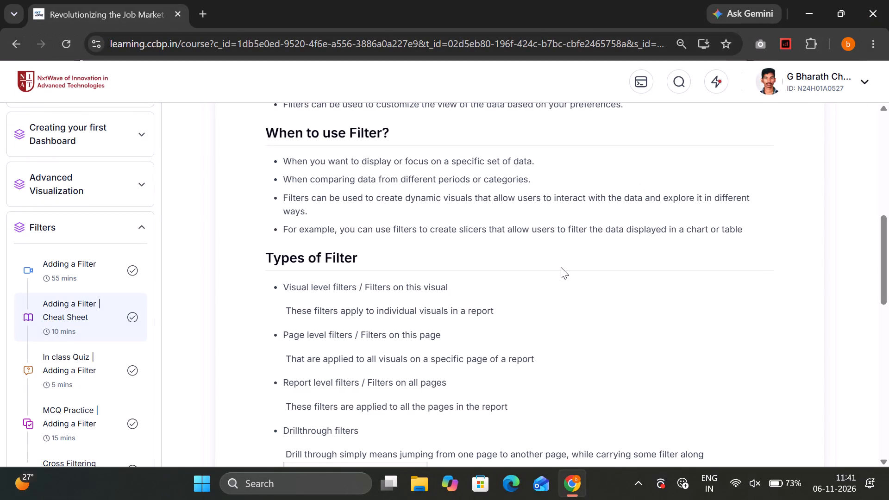